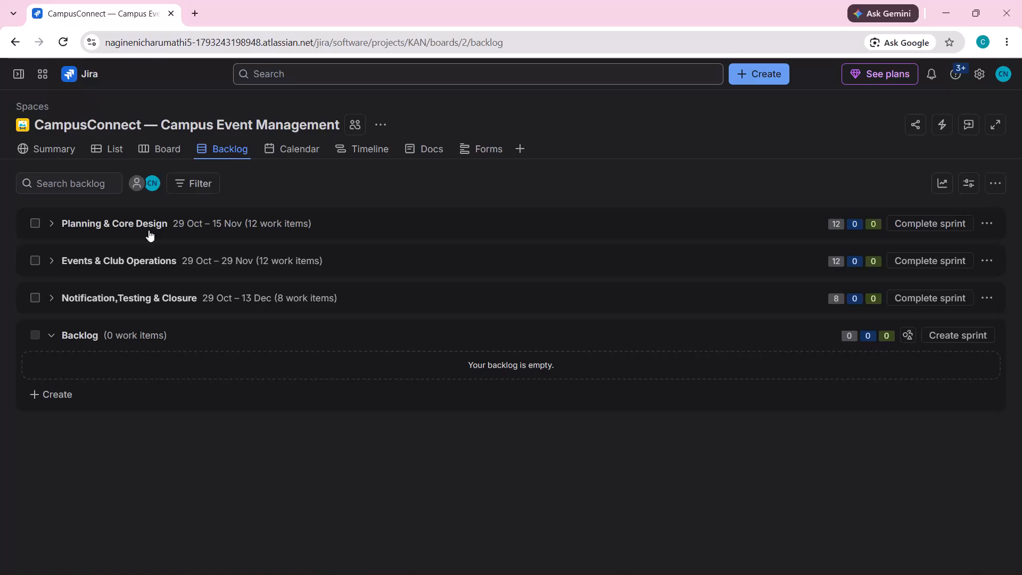
Expand the Events & Club Operations sprint and review its work items' due dates and priorities, including KAN-60's priority options.
{"action": "left_click", "coordinate": [52, 220]}
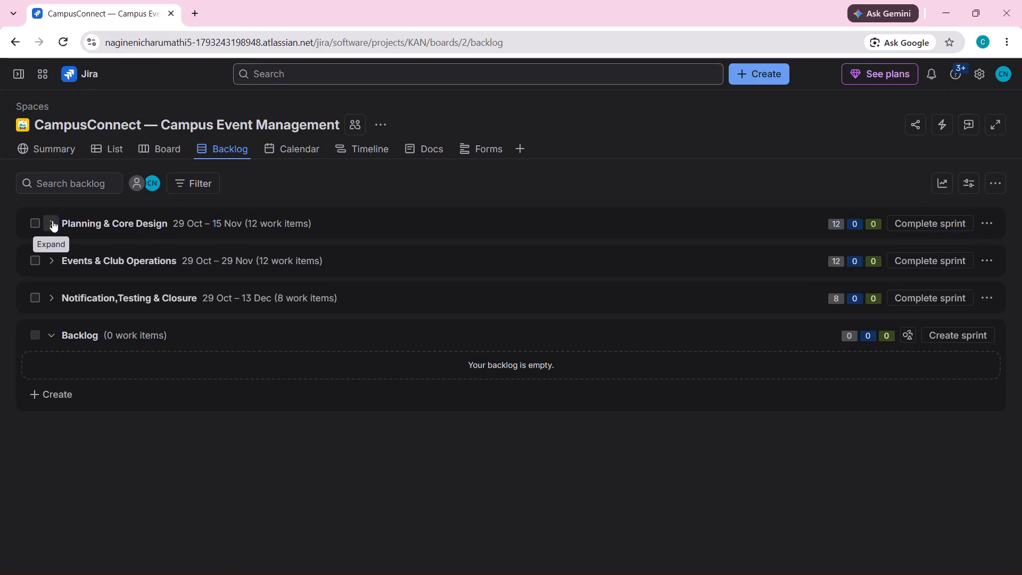
{"action": "left_click", "coordinate": [52, 220]}
{"action": "left_click", "coordinate": [56, 268]}
{"action": "scroll", "coordinate": [208, 335], "scroll_direction": "down", "scroll_amount": 3}
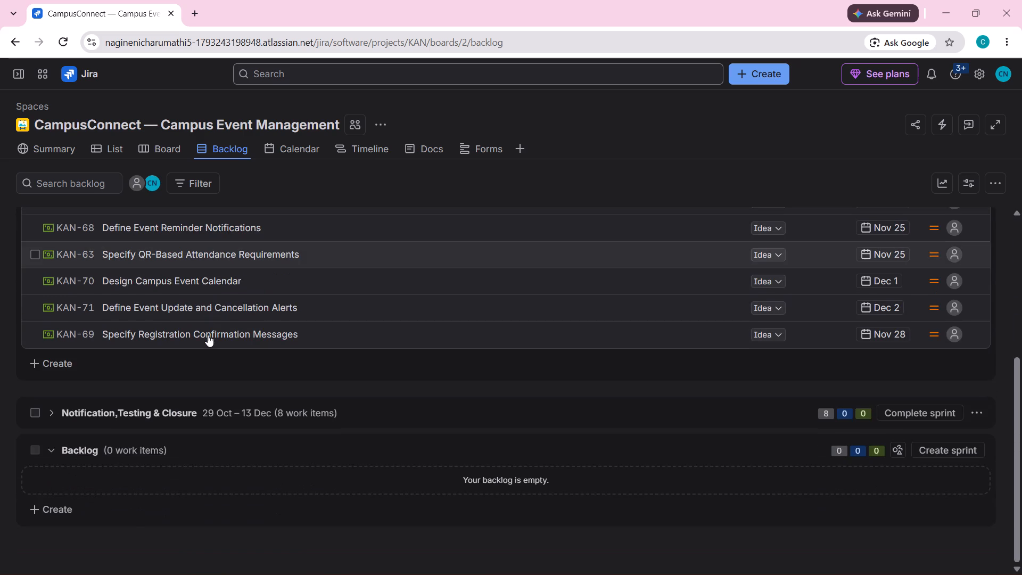
{"action": "scroll", "coordinate": [208, 335], "scroll_direction": "up", "scroll_amount": 5}
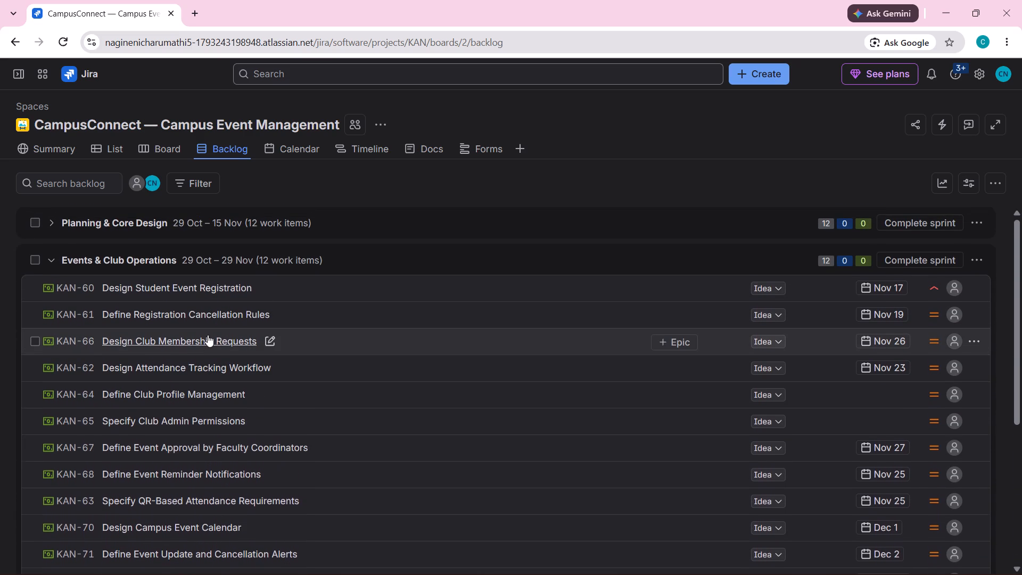
{"action": "scroll", "coordinate": [208, 335], "scroll_direction": "up", "scroll_amount": 1}
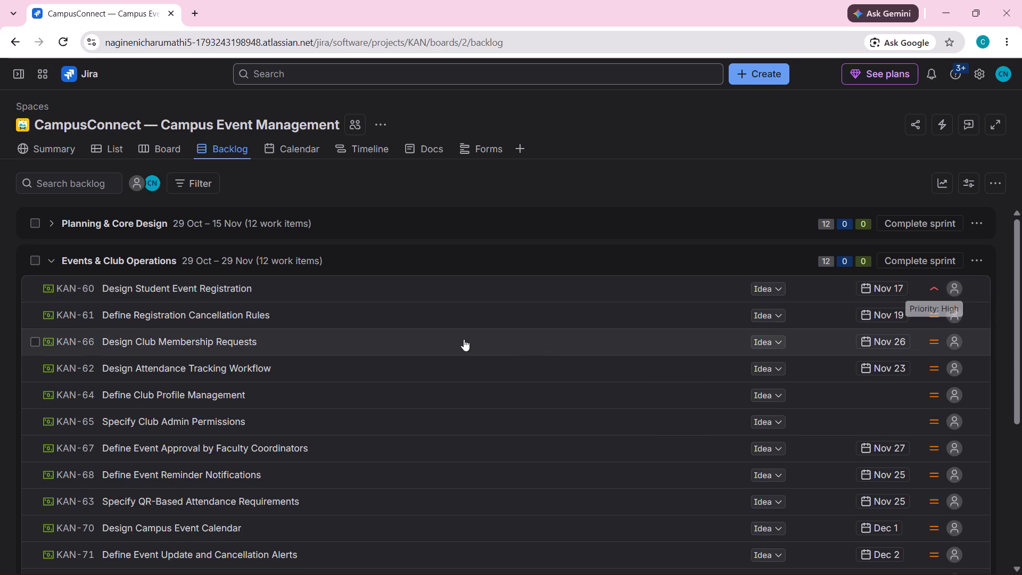
{"action": "left_click", "coordinate": [929, 294]}
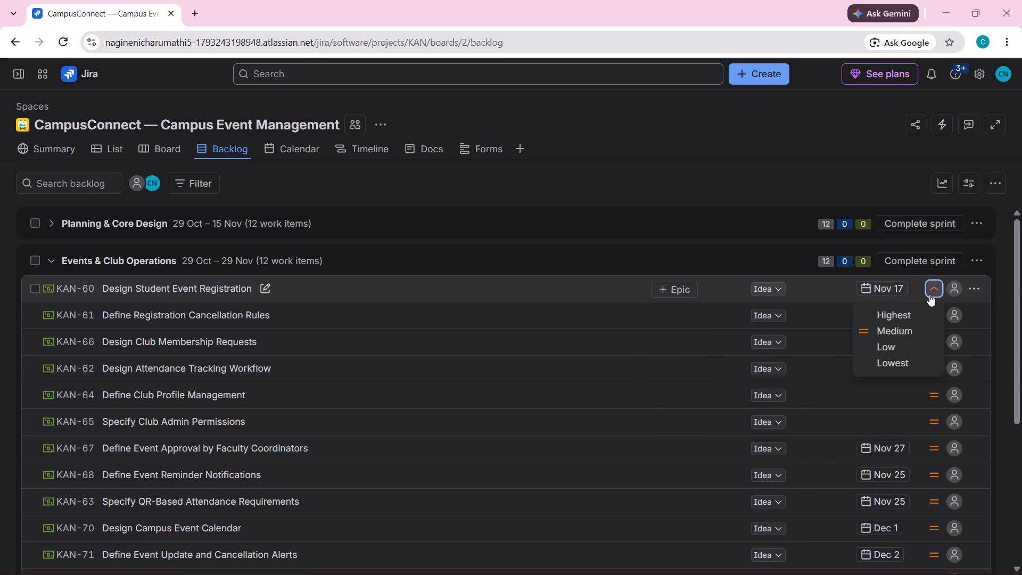
{"action": "left_click", "coordinate": [391, 254]}
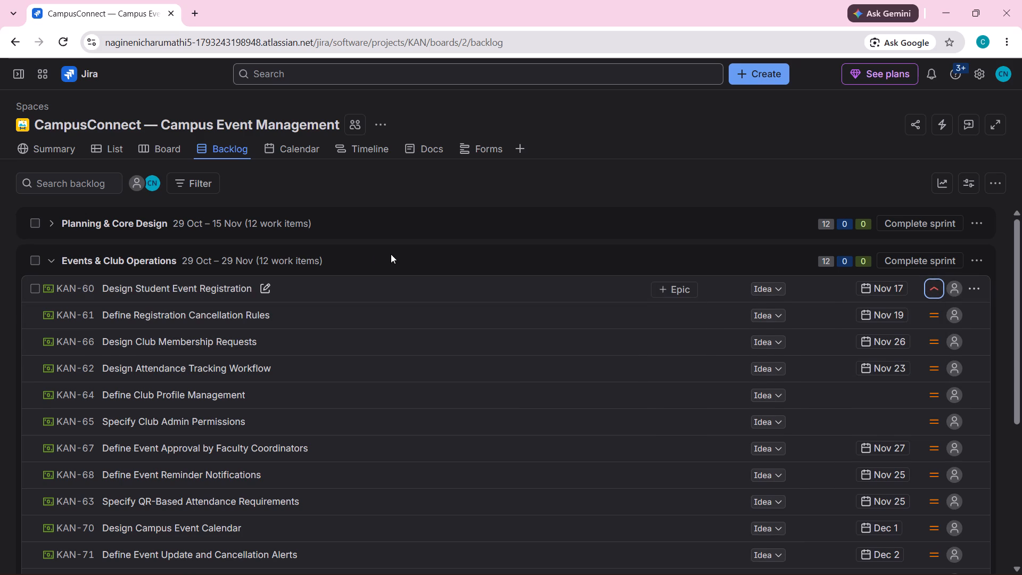
{"action": "scroll", "coordinate": [391, 254], "scroll_direction": "up", "scroll_amount": 4}
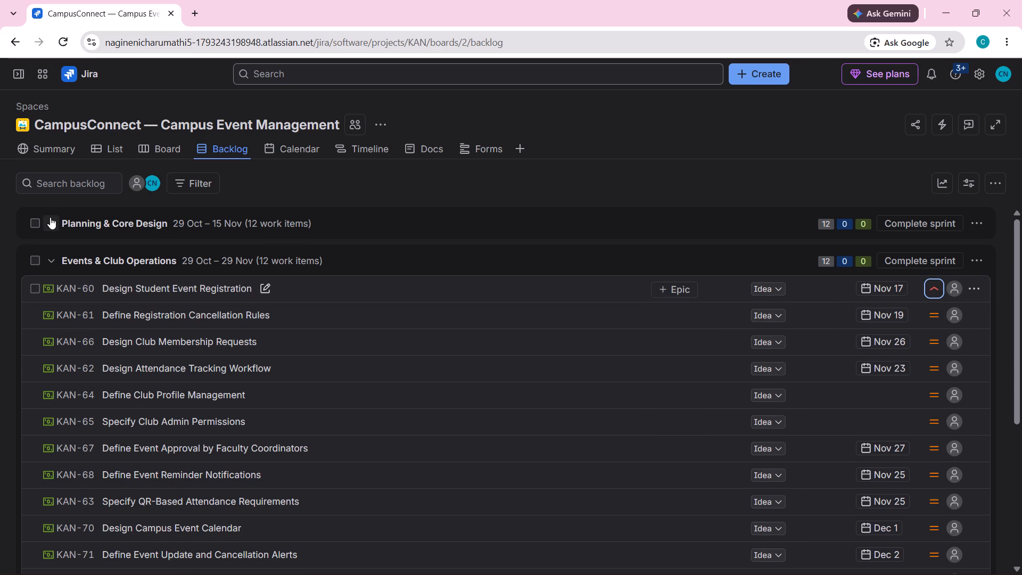
Expand the Planning & Core Design sprint and review its work items, checking KAN-50's epic choices and priority.
{"action": "left_click", "coordinate": [50, 217]}
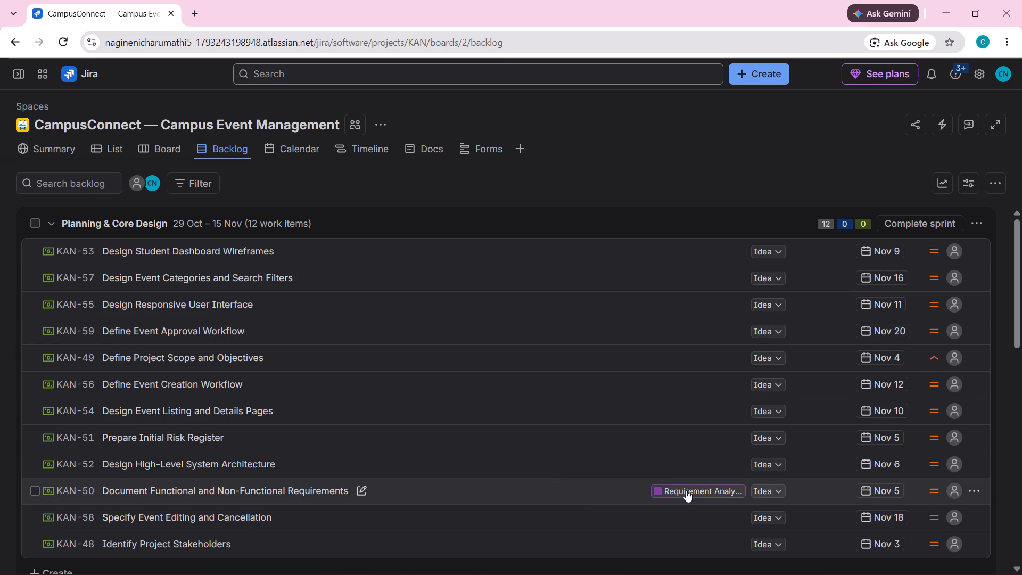
{"action": "left_click", "coordinate": [686, 490]}
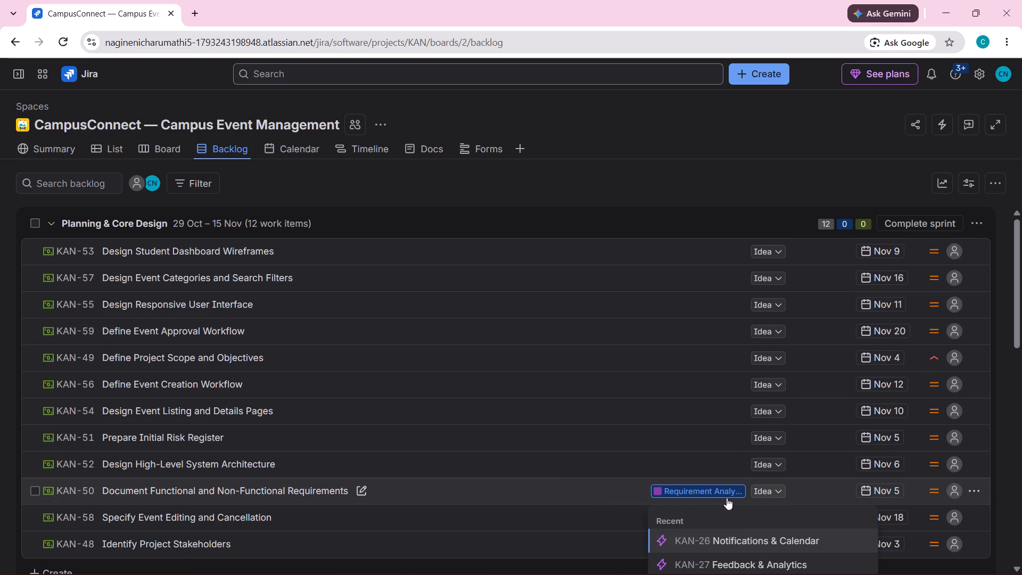
{"action": "scroll", "coordinate": [727, 532], "scroll_direction": "down", "scroll_amount": 2}
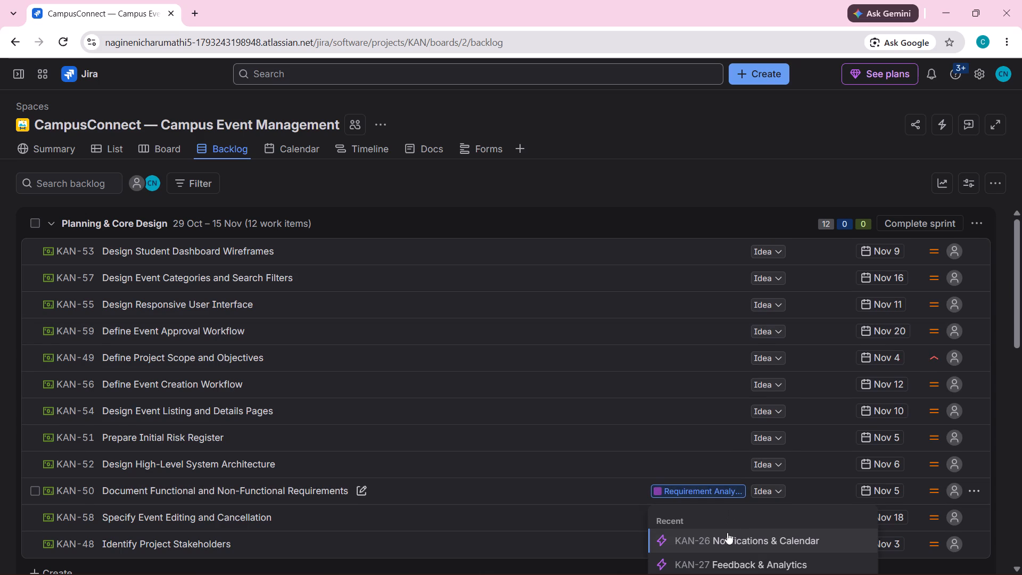
{"action": "scroll", "coordinate": [563, 550], "scroll_direction": "right", "scroll_amount": 1}
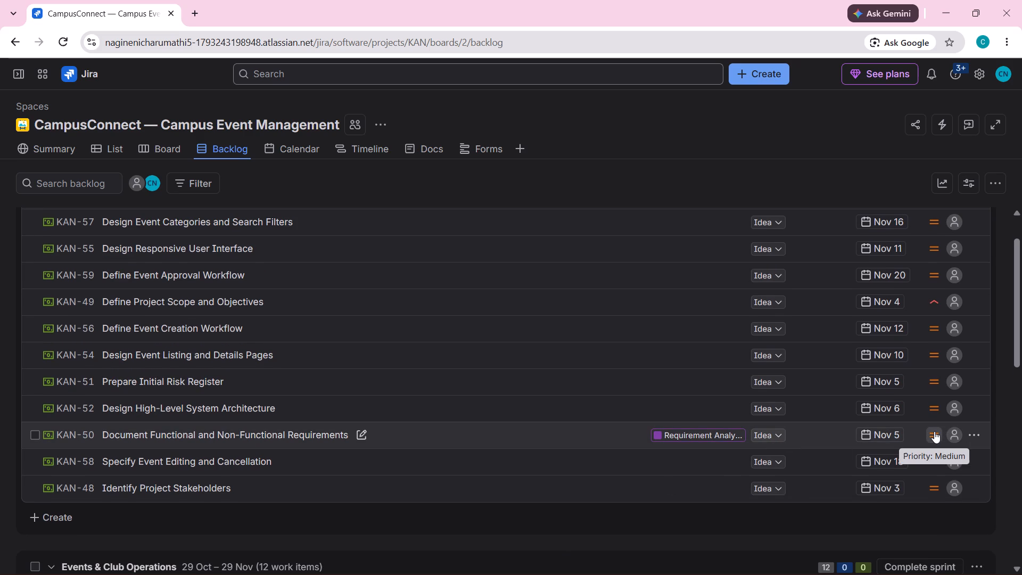
{"action": "scroll", "coordinate": [934, 431], "scroll_direction": "up", "scroll_amount": 1}
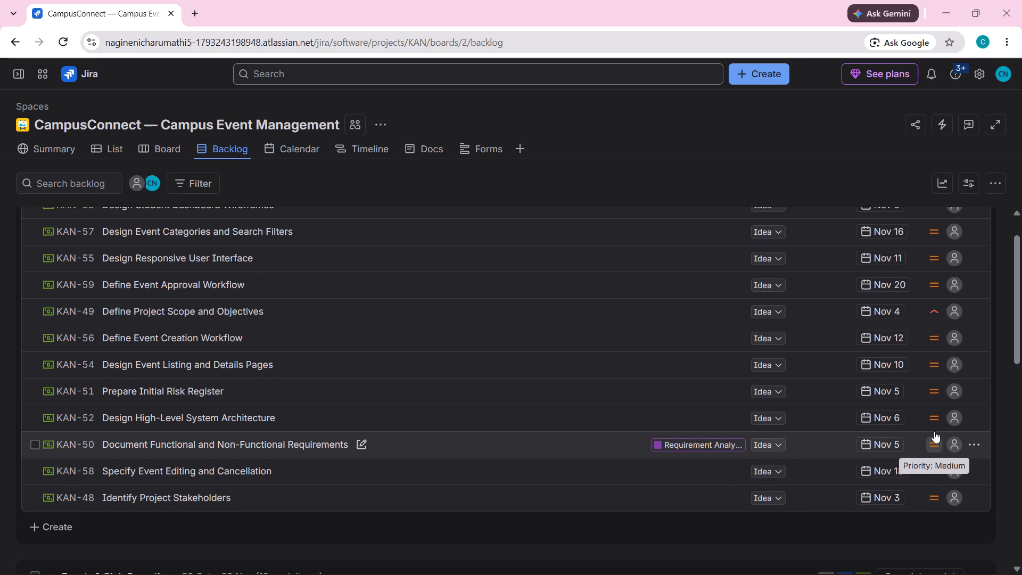
{"action": "scroll", "coordinate": [934, 431], "scroll_direction": "up", "scroll_amount": 3}
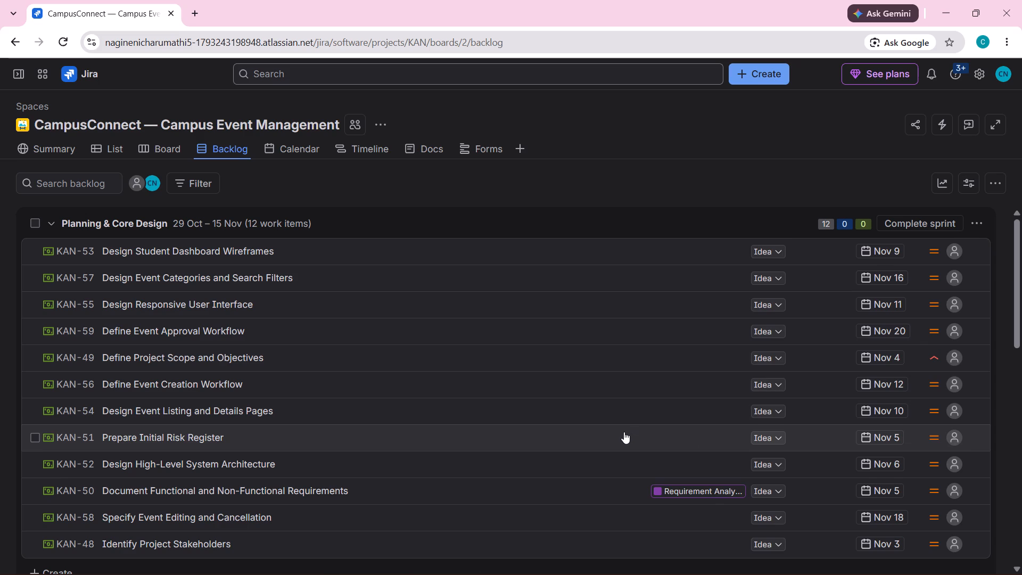
Check the work items across the sprints for missing due dates, expanding the Notification,Testing & Closure sprint as well.
{"action": "scroll", "coordinate": [622, 432], "scroll_direction": "down", "scroll_amount": 2}
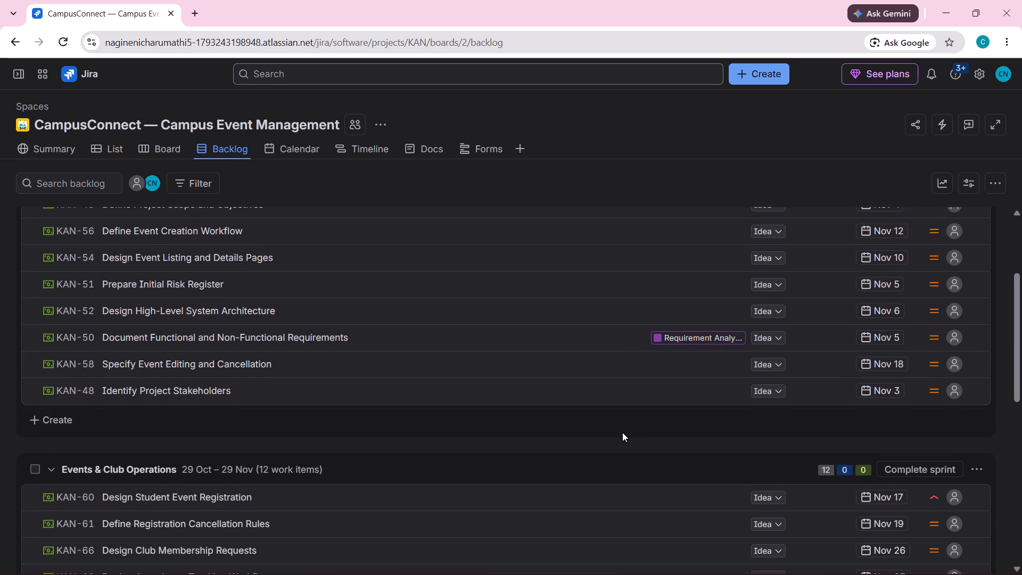
{"action": "scroll", "coordinate": [622, 432], "scroll_direction": "down", "scroll_amount": 1}
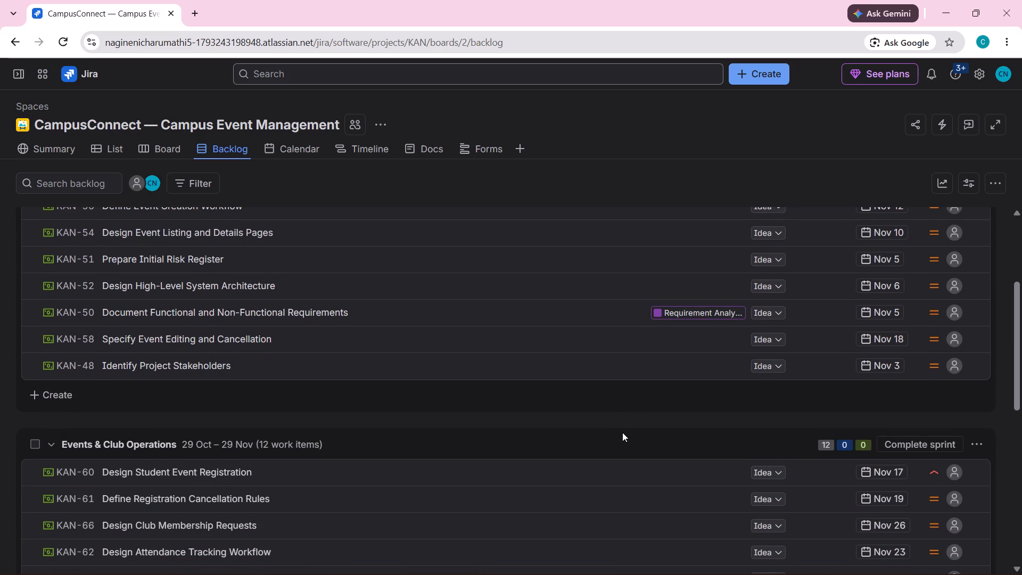
{"action": "scroll", "coordinate": [622, 432], "scroll_direction": "down", "scroll_amount": 4}
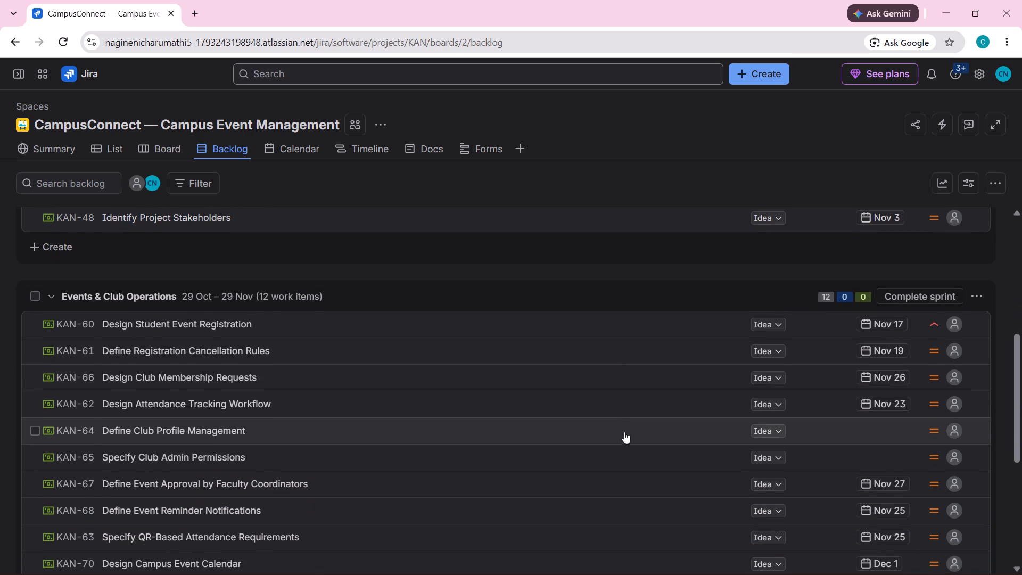
{"action": "scroll", "coordinate": [650, 431], "scroll_direction": "down", "scroll_amount": 1}
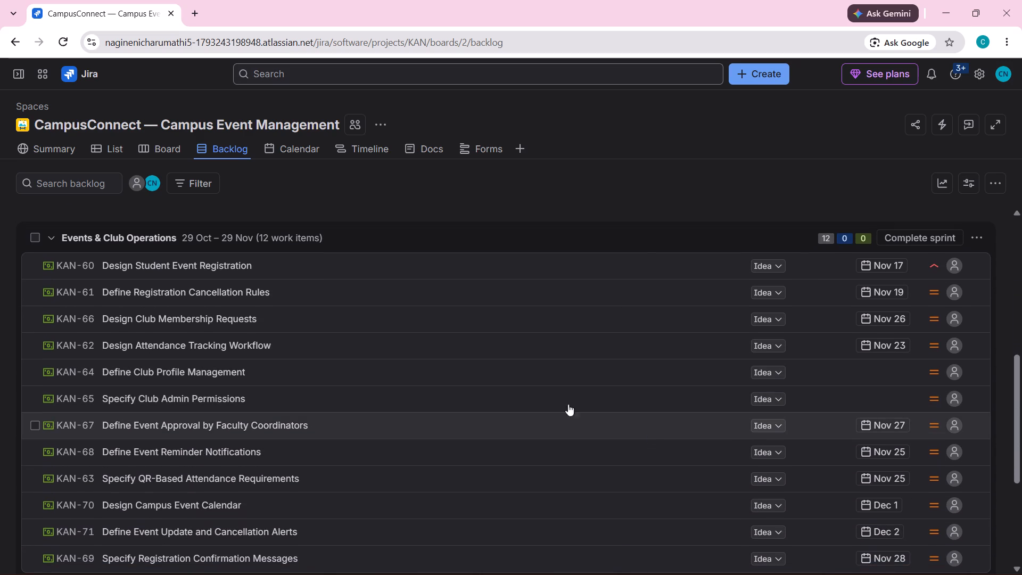
{"action": "scroll", "coordinate": [685, 404], "scroll_direction": "down", "scroll_amount": 2}
{"action": "scroll", "coordinate": [685, 404], "scroll_direction": "up", "scroll_amount": 5}
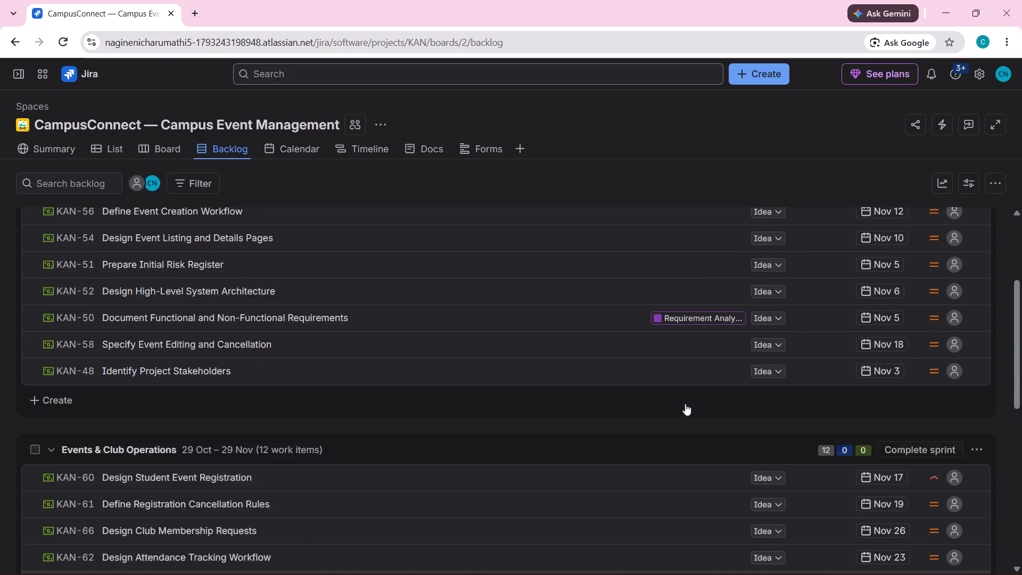
{"action": "scroll", "coordinate": [685, 404], "scroll_direction": "up", "scroll_amount": 6}
{"action": "scroll", "coordinate": [685, 404], "scroll_direction": "down", "scroll_amount": 5}
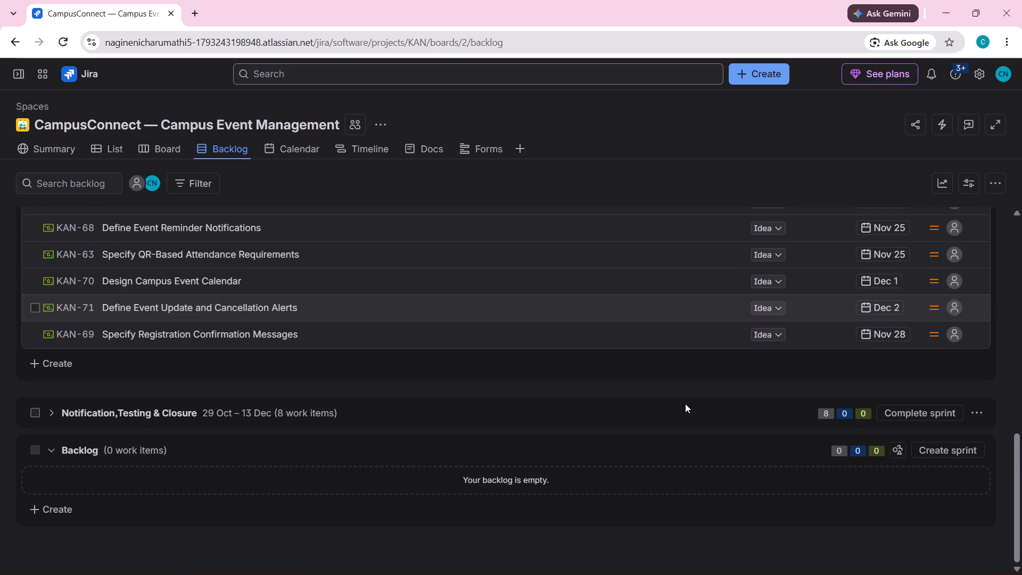
{"action": "scroll", "coordinate": [685, 404], "scroll_direction": "down", "scroll_amount": 3}
{"action": "scroll", "coordinate": [685, 404], "scroll_direction": "up", "scroll_amount": 6}
{"action": "scroll", "coordinate": [685, 404], "scroll_direction": "down", "scroll_amount": 9}
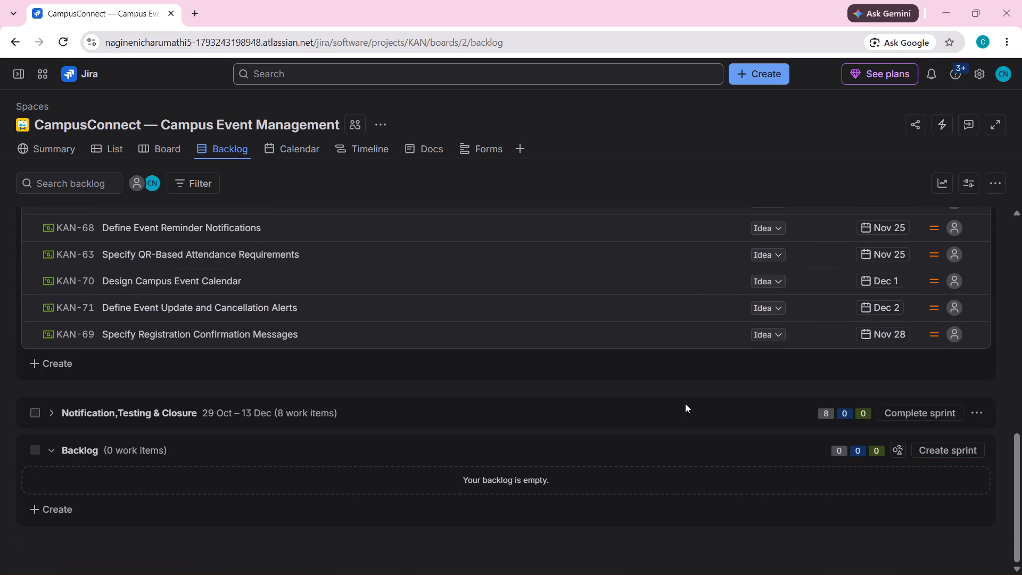
{"action": "left_click", "coordinate": [50, 415]}
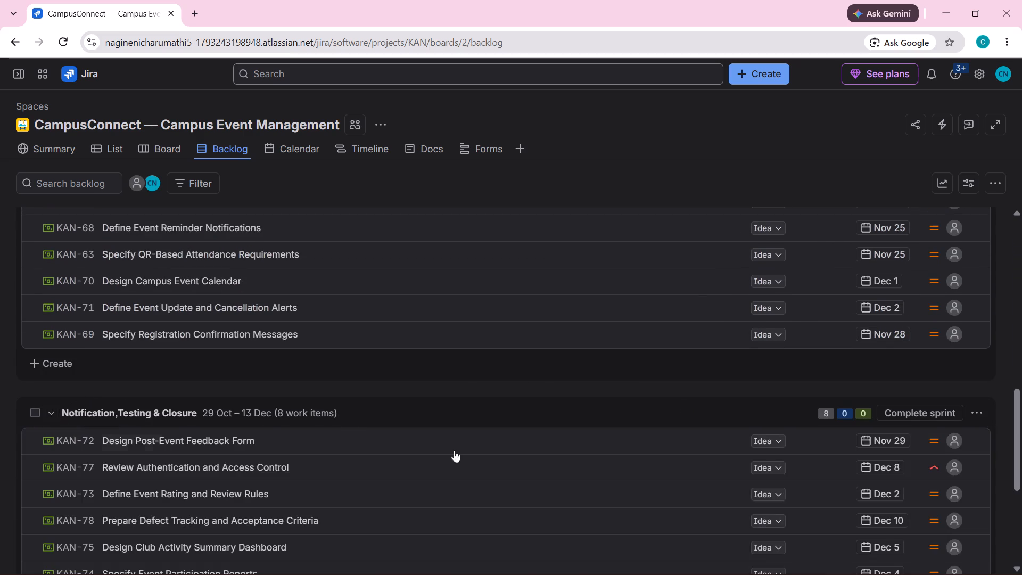
{"action": "scroll", "coordinate": [469, 458], "scroll_direction": "down", "scroll_amount": 4}
Open KAN-64 Define Club Profile Management in the Events & Club Operations sprint and set its start date to November 20, 2026.
{"action": "scroll", "coordinate": [469, 458], "scroll_direction": "up", "scroll_amount": 6}
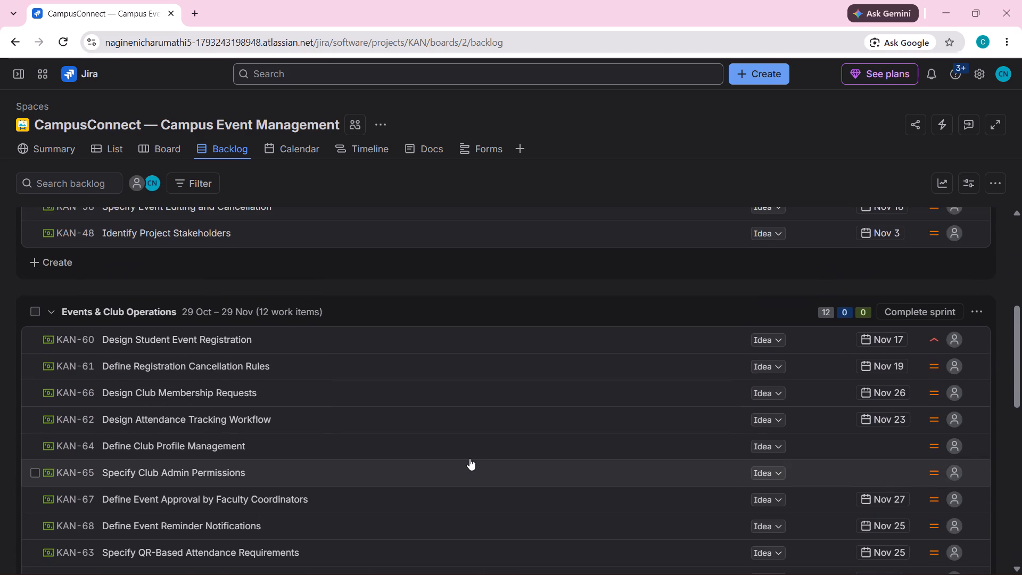
{"action": "left_click", "coordinate": [223, 442]}
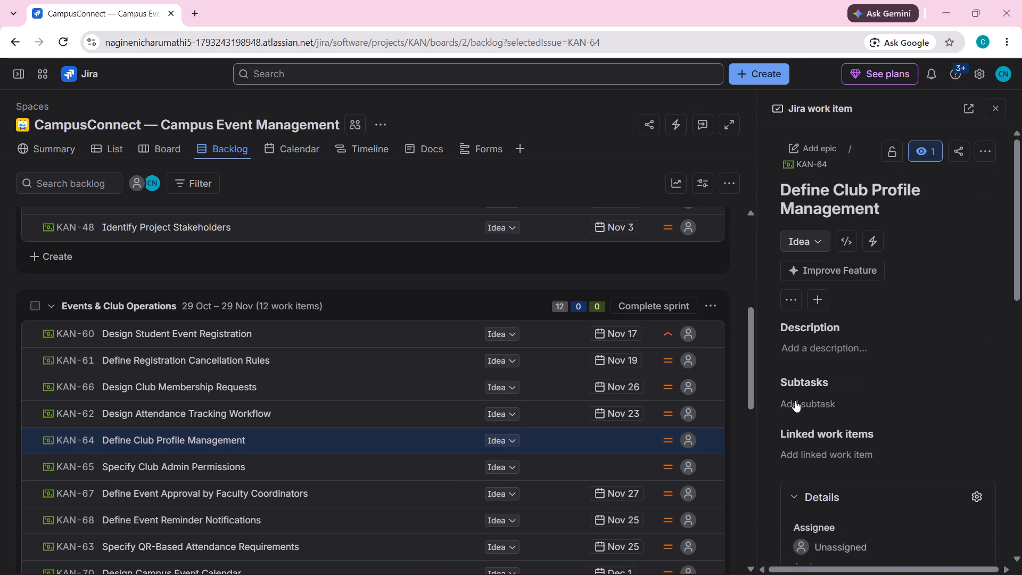
{"action": "scroll", "coordinate": [854, 483], "scroll_direction": "down", "scroll_amount": 3}
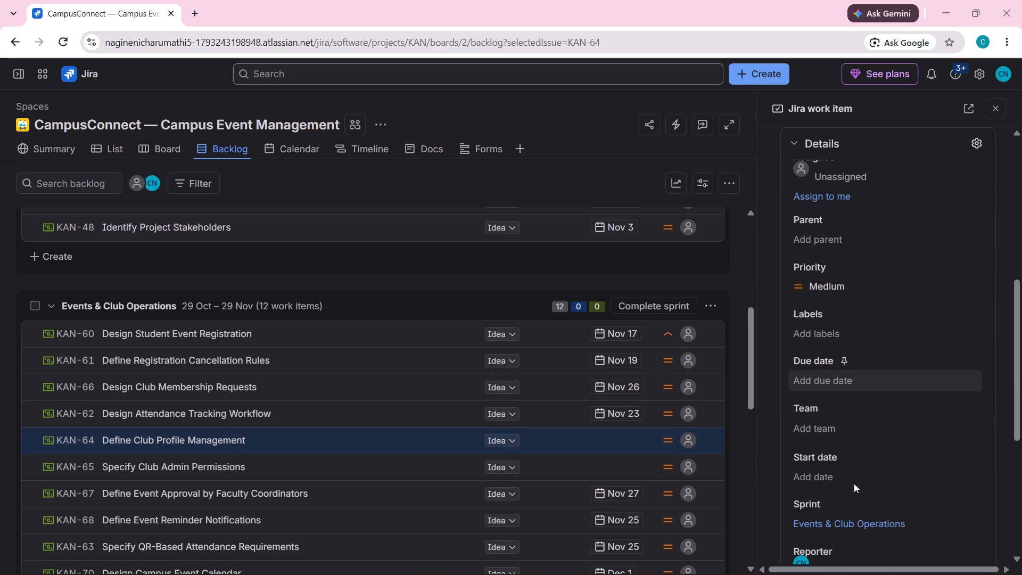
{"action": "scroll", "coordinate": [854, 483], "scroll_direction": "down", "scroll_amount": 1}
{"action": "left_click", "coordinate": [832, 464]}
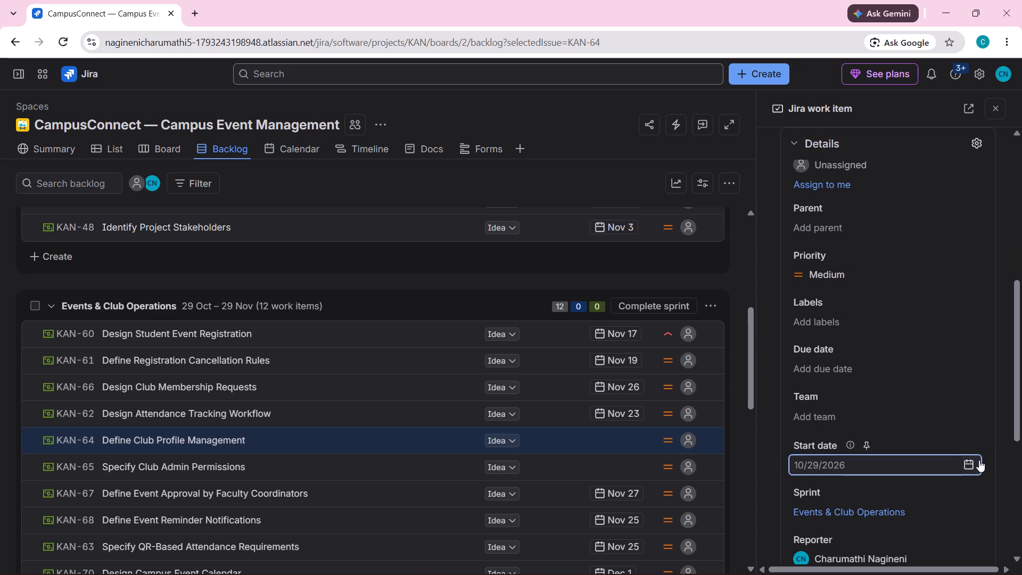
{"action": "left_click", "coordinate": [975, 462]}
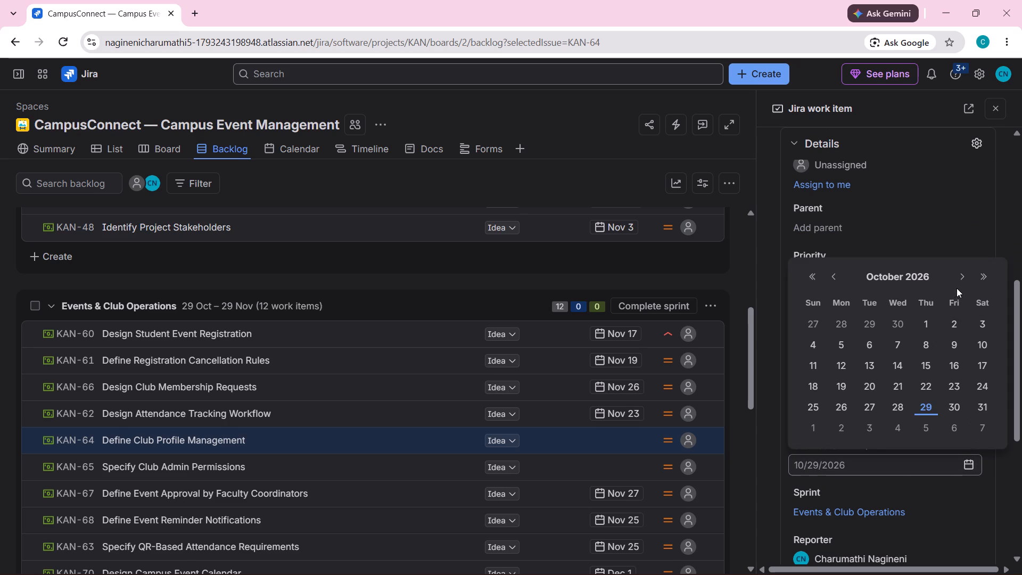
{"action": "left_click", "coordinate": [958, 277]}
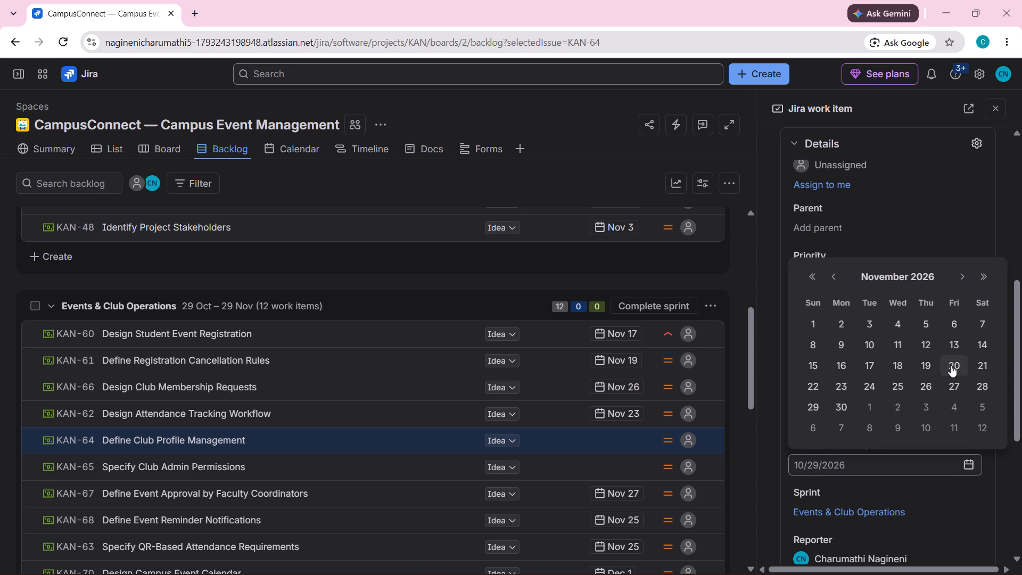
{"action": "left_click", "coordinate": [951, 365]}
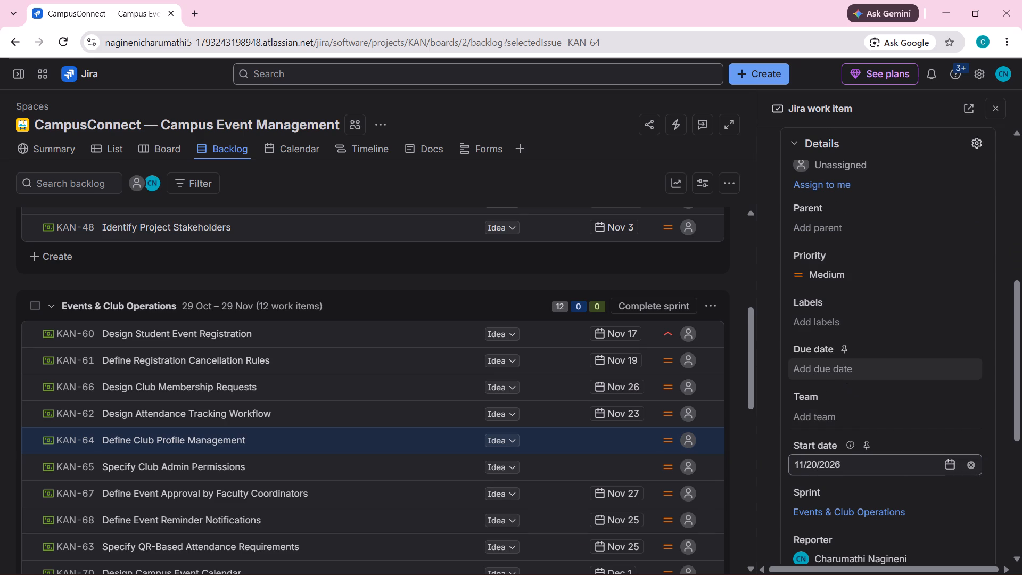
Set the due date of KAN-64 Define Club Profile Management to November 24, 2026.
{"action": "left_click", "coordinate": [843, 368]}
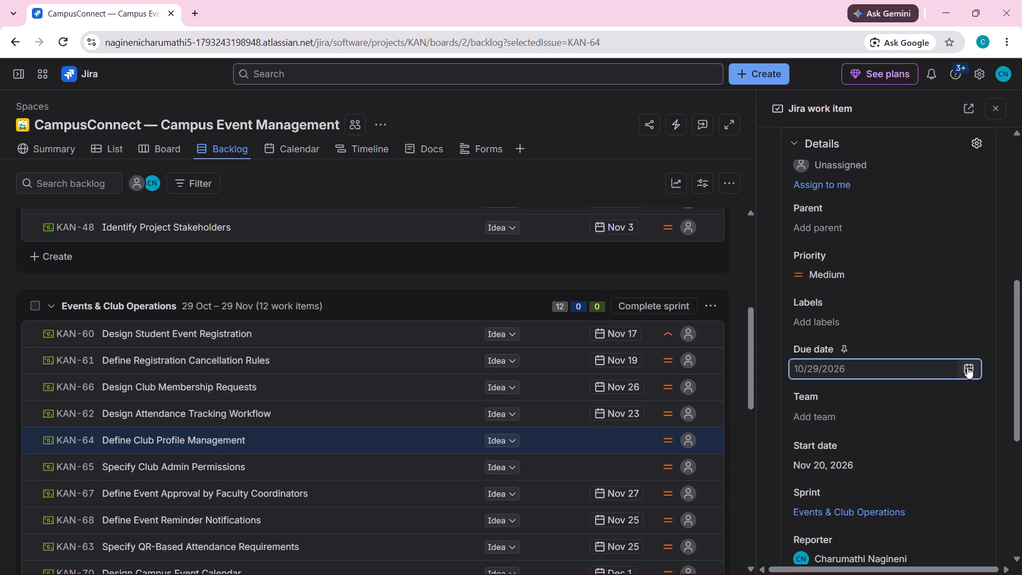
{"action": "left_click", "coordinate": [967, 367]}
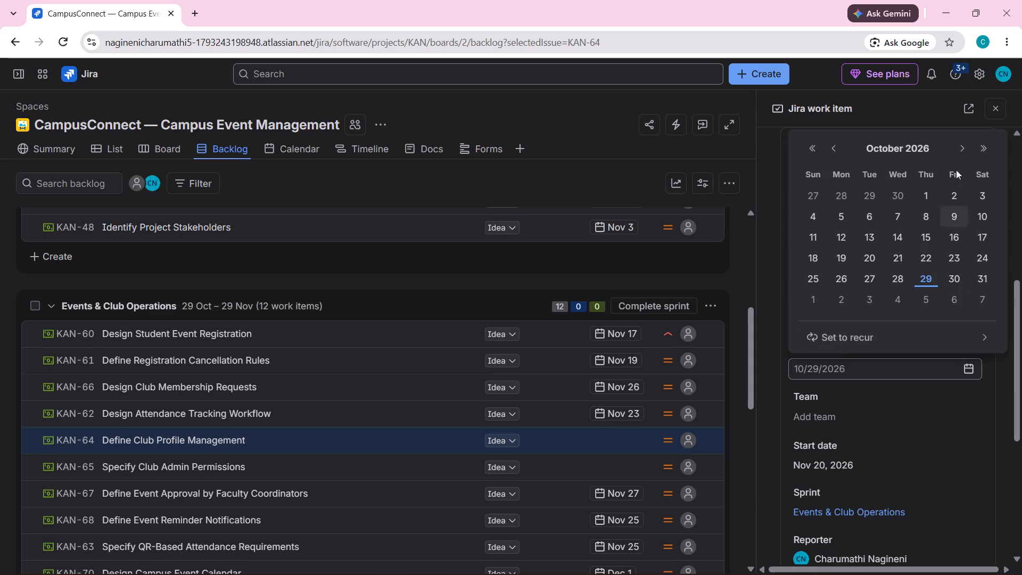
{"action": "left_click", "coordinate": [964, 147]}
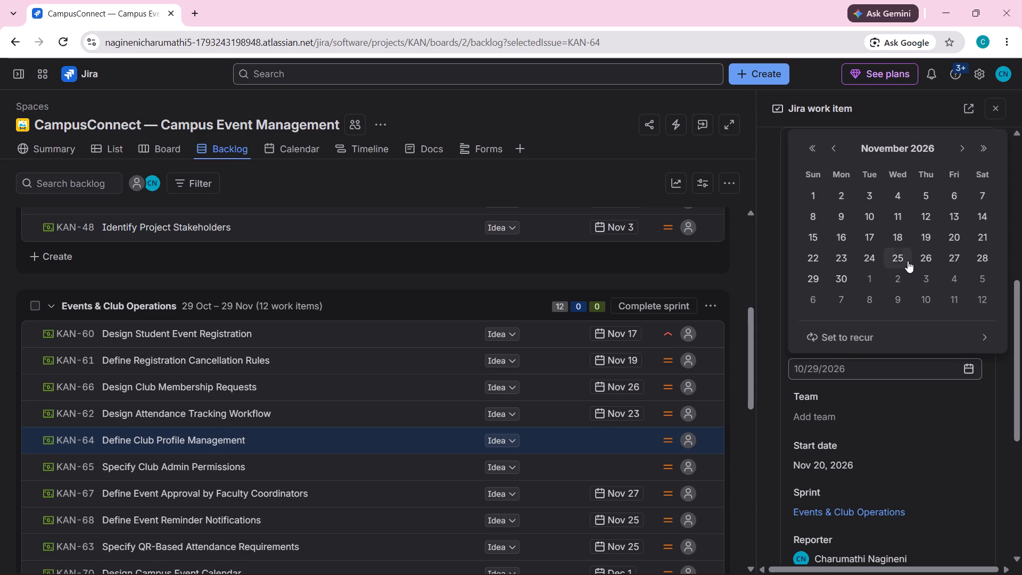
{"action": "left_click", "coordinate": [872, 253]}
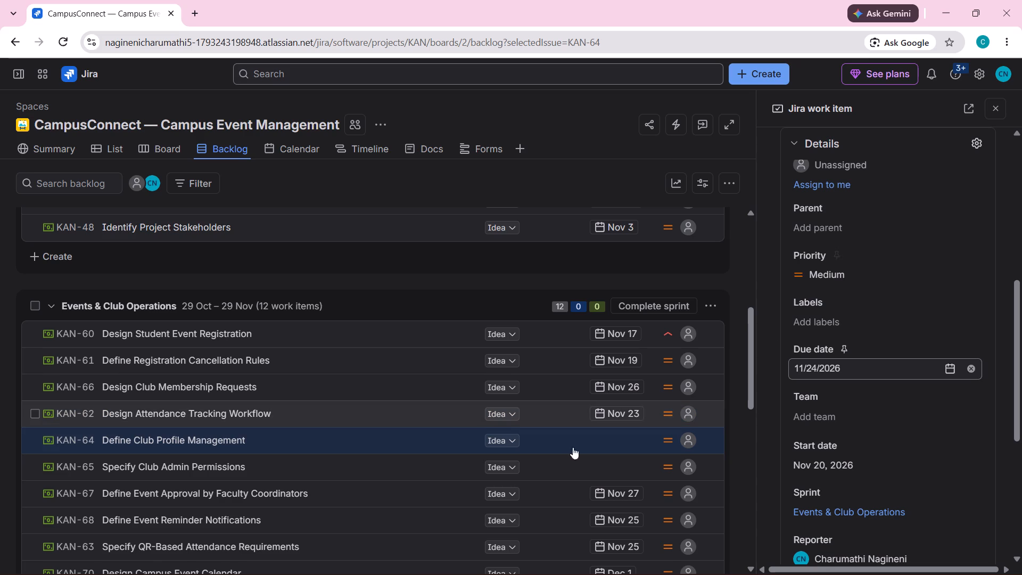
Open KAN-65 Specify Club Admin Permissions in the Events & Club Operations sprint and set its start date to November 23, 2026.
{"action": "left_click", "coordinate": [217, 462]}
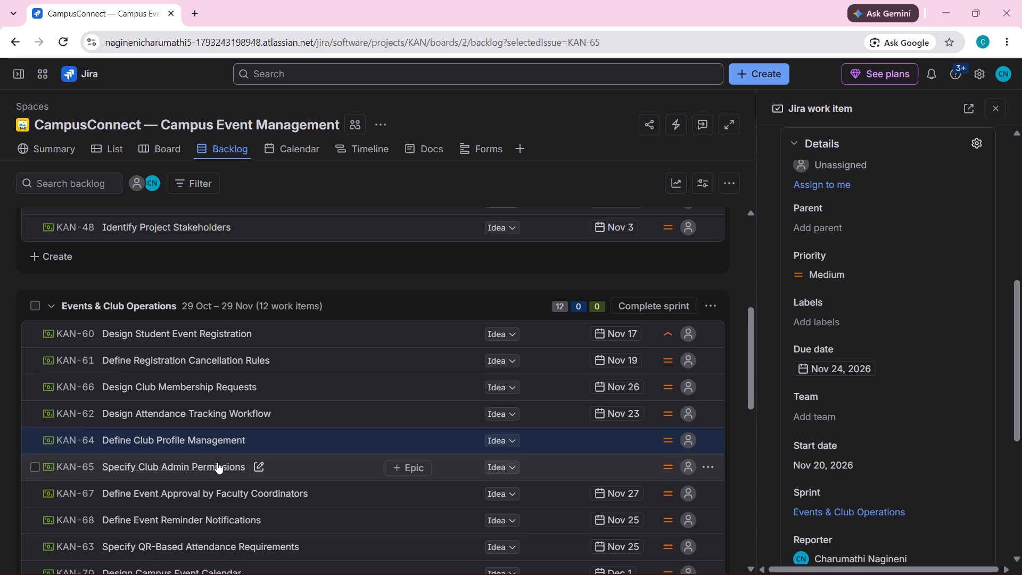
{"action": "scroll", "coordinate": [902, 358], "scroll_direction": "down", "scroll_amount": 2}
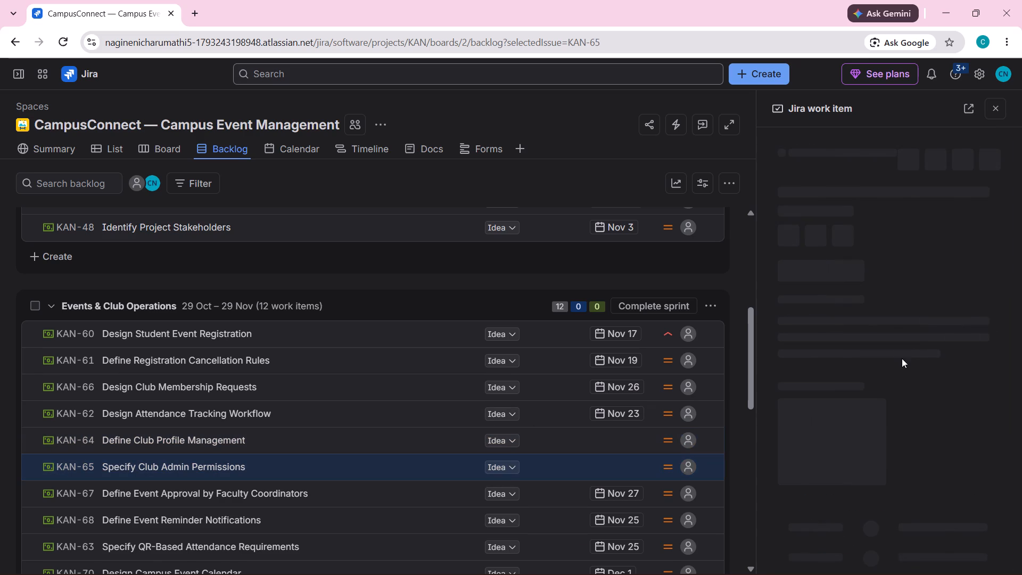
{"action": "scroll", "coordinate": [902, 358], "scroll_direction": "down", "scroll_amount": 5}
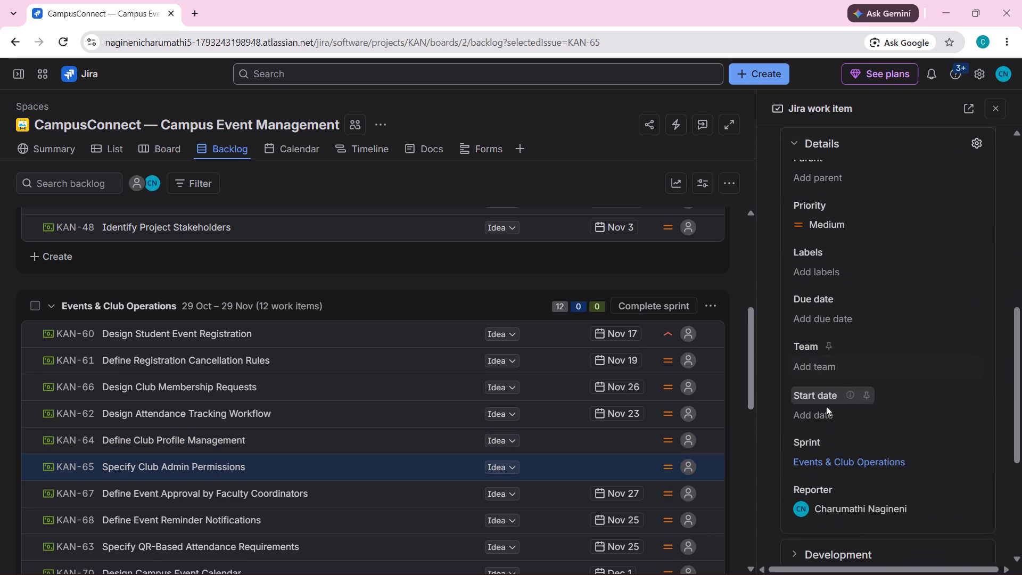
{"action": "left_click", "coordinate": [812, 413]}
{"action": "left_click", "coordinate": [968, 414]}
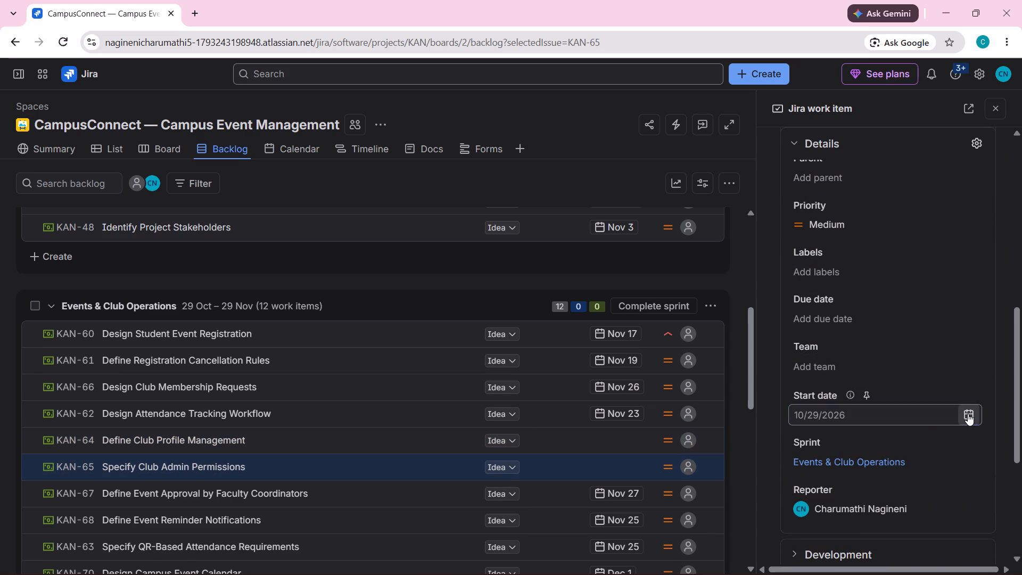
{"action": "left_click", "coordinate": [957, 223]}
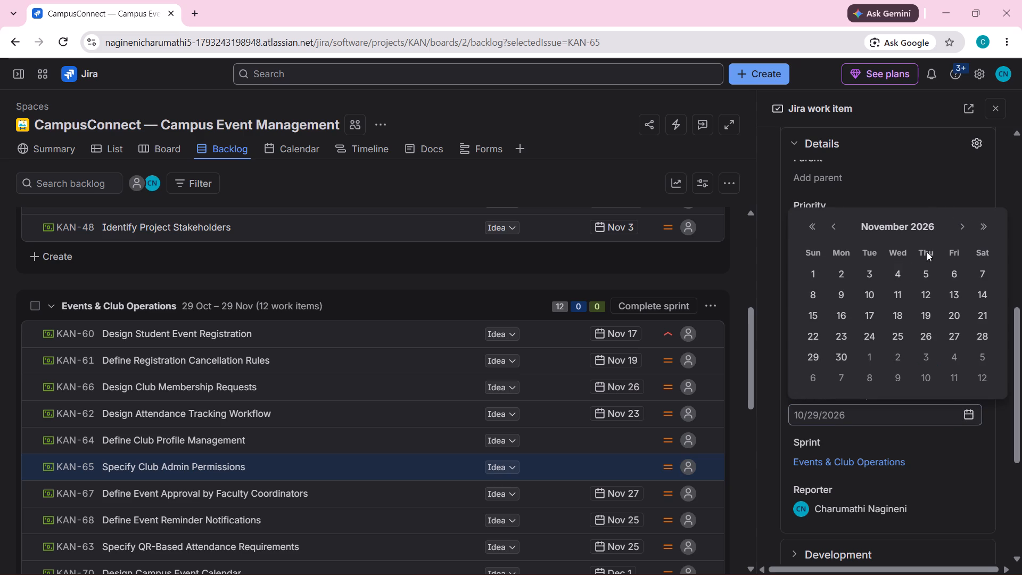
{"action": "left_click", "coordinate": [841, 329]}
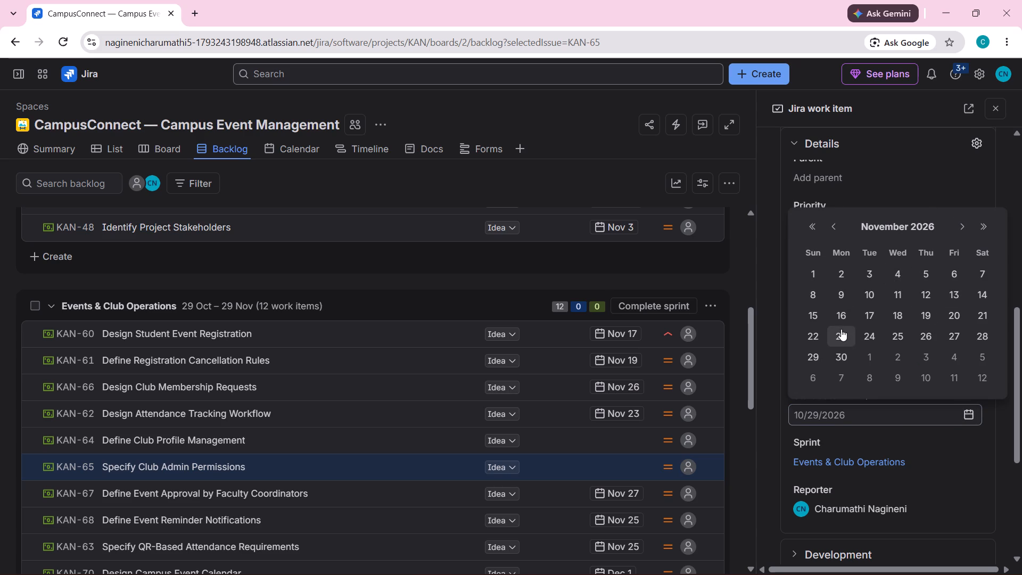
Set the due date of KAN-65 Specify Club Admin Permissions to November 28, 2026, and close its details.
{"action": "left_click", "coordinate": [846, 320]}
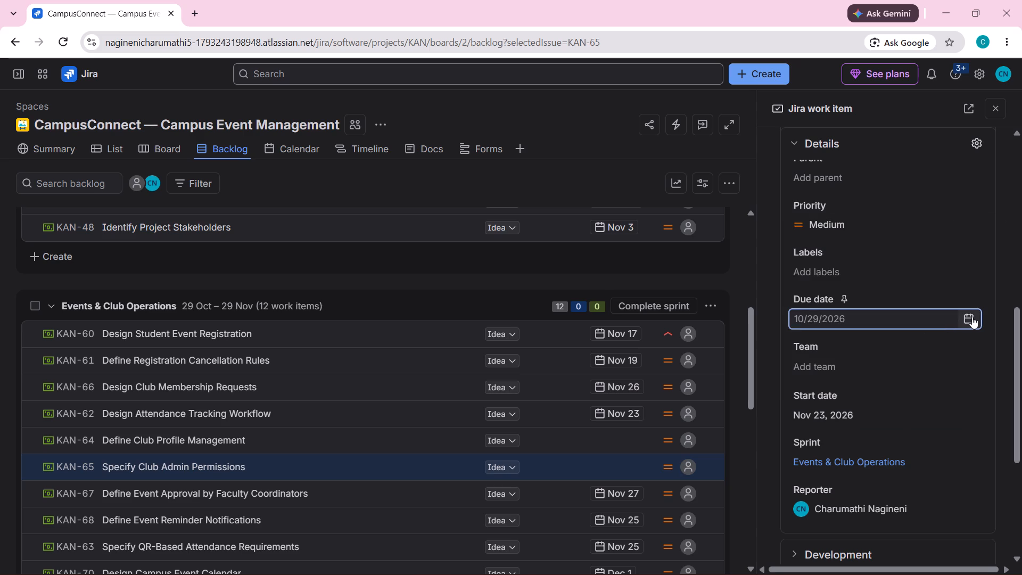
{"action": "left_click", "coordinate": [972, 317]}
{"action": "left_click", "coordinate": [960, 357]}
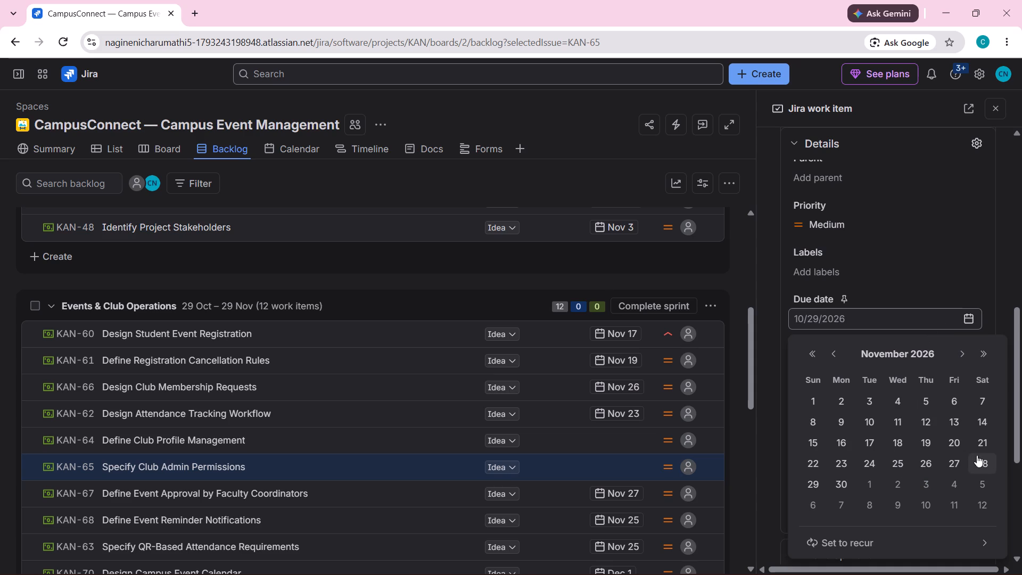
{"action": "left_click", "coordinate": [979, 456]}
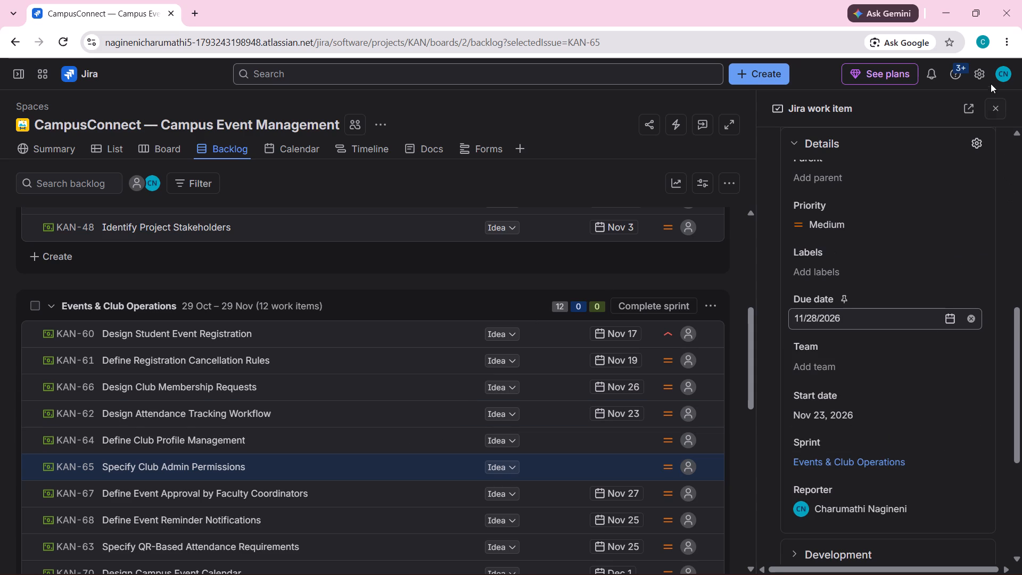
{"action": "left_click", "coordinate": [999, 111]}
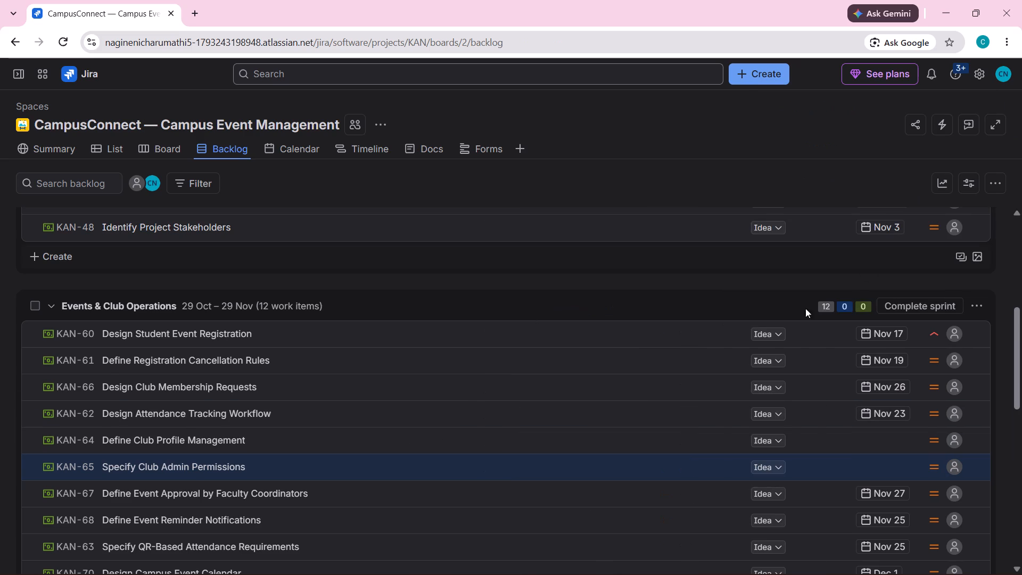
Look over the due dates of the work items across the three sprints in the backlog.
{"action": "scroll", "coordinate": [749, 314], "scroll_direction": "up", "scroll_amount": 8}
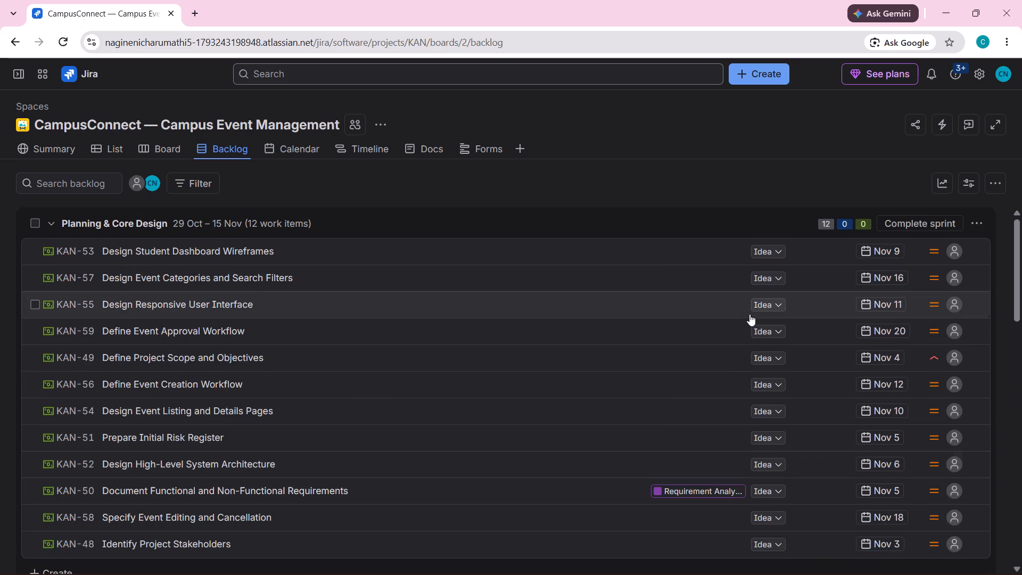
{"action": "scroll", "coordinate": [749, 314], "scroll_direction": "up", "scroll_amount": 4}
{"action": "scroll", "coordinate": [749, 314], "scroll_direction": "down", "scroll_amount": 6}
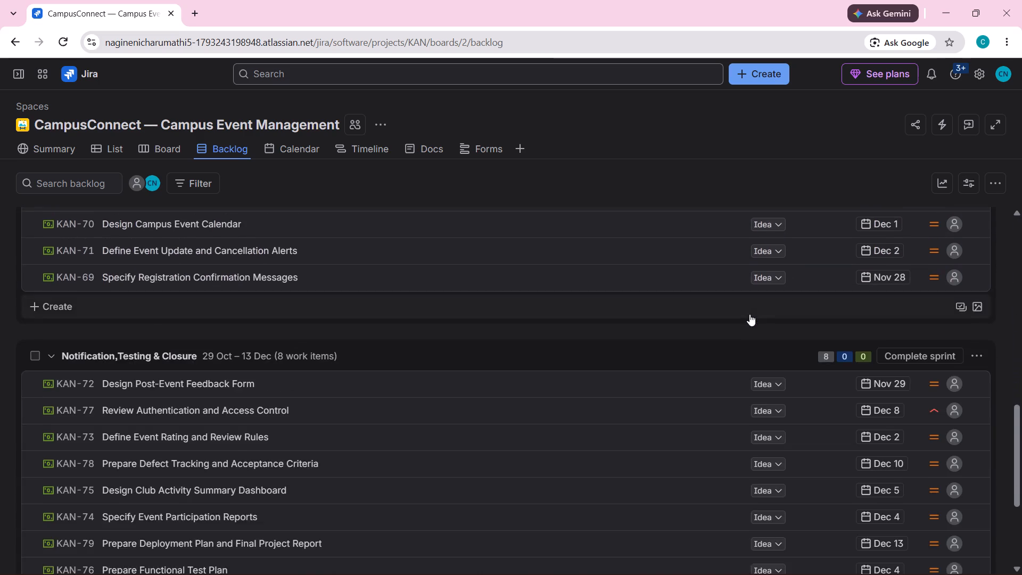
{"action": "scroll", "coordinate": [749, 314], "scroll_direction": "up", "scroll_amount": 3}
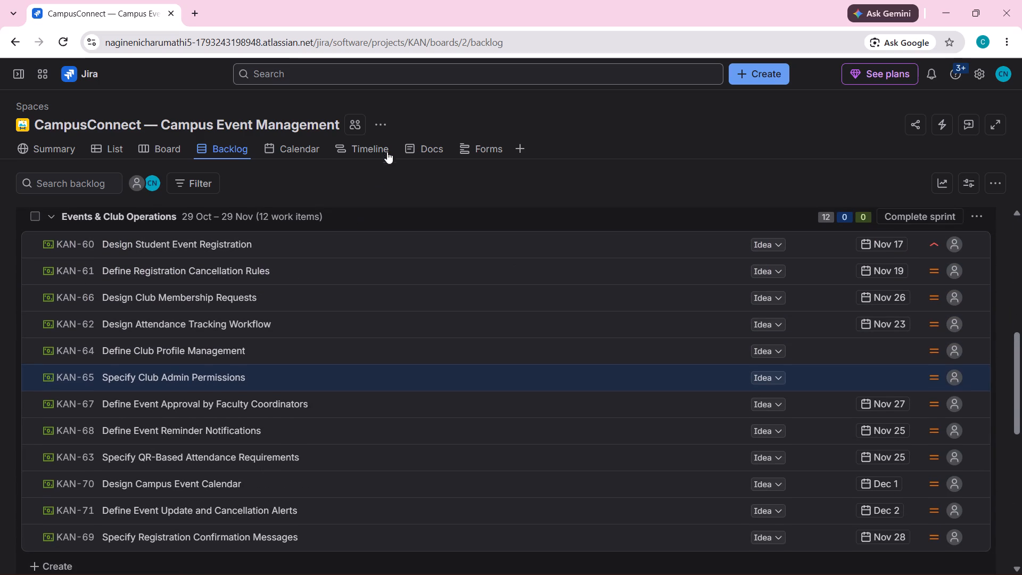
Examine the CampusConnect epics and their scheduled bars on the project timeline.
{"action": "left_click", "coordinate": [372, 142]}
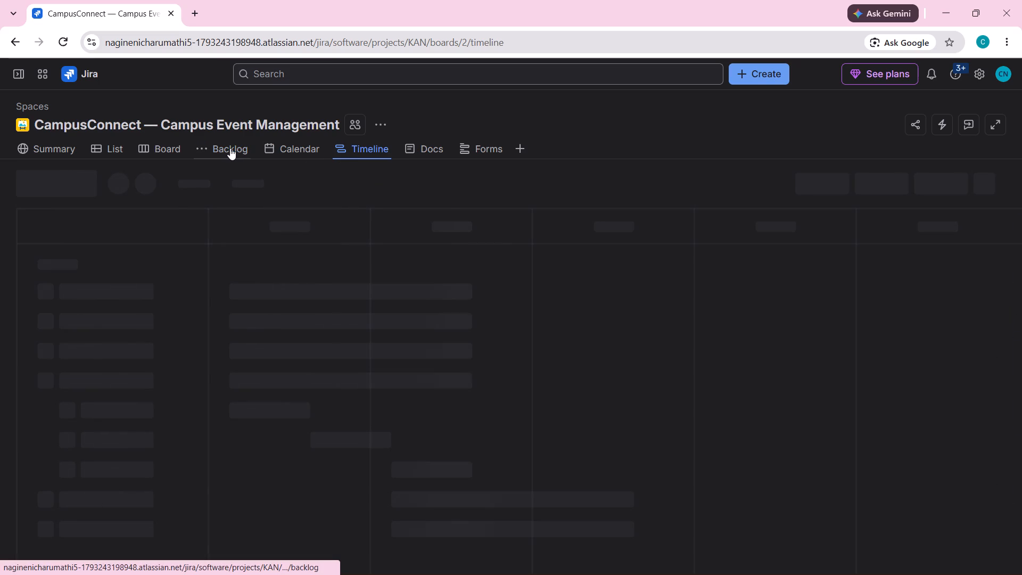
{"action": "left_click", "coordinate": [230, 148]}
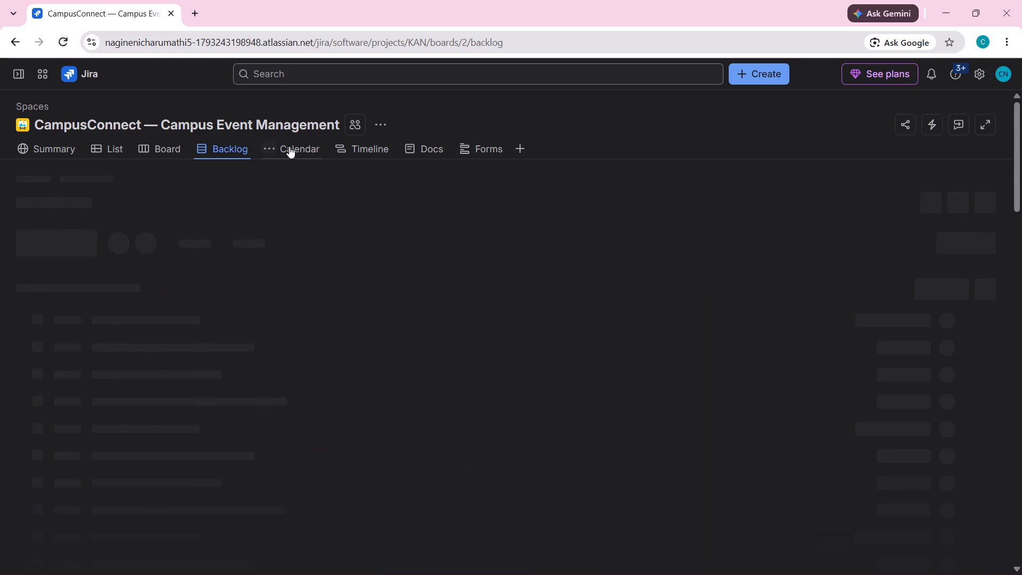
{"action": "left_click", "coordinate": [358, 148]}
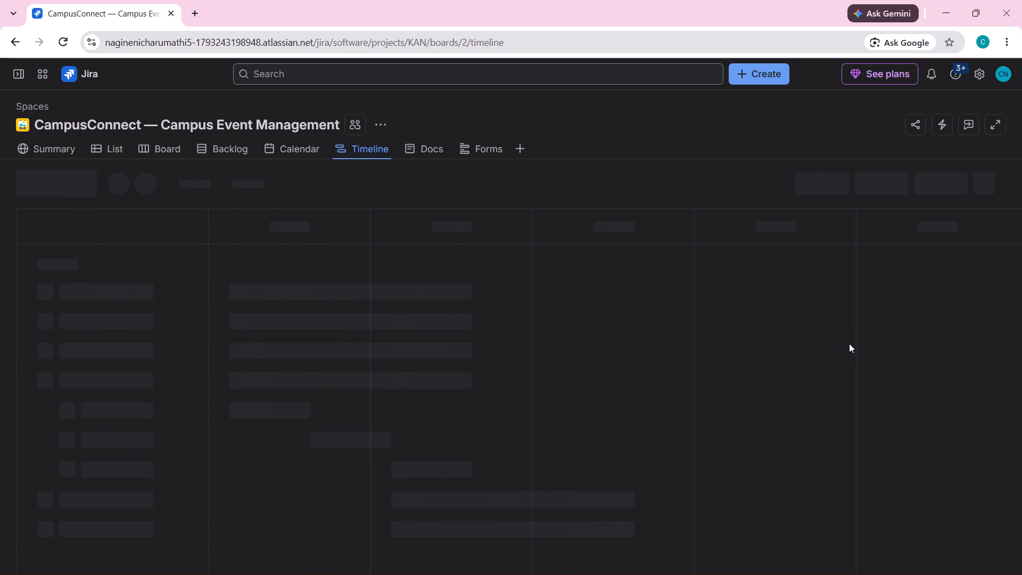
{"action": "scroll", "coordinate": [849, 343], "scroll_direction": "left", "scroll_amount": 9}
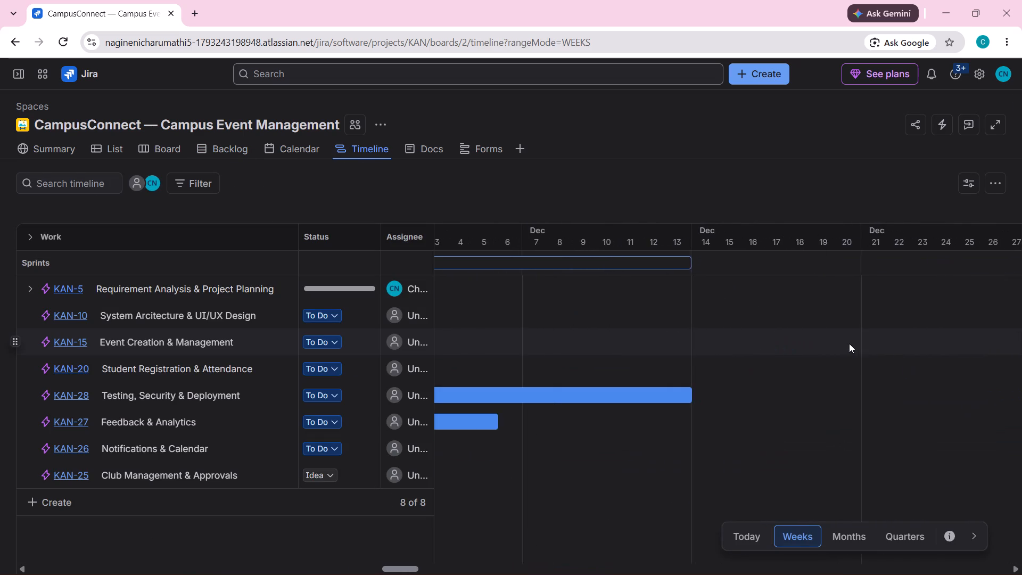
{"action": "scroll", "coordinate": [849, 343], "scroll_direction": "right", "scroll_amount": 12}
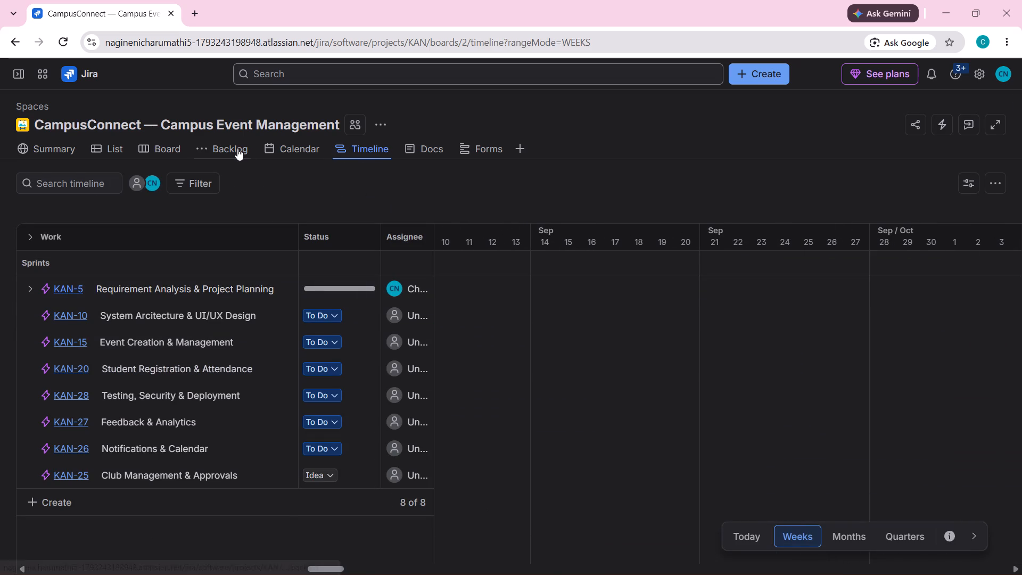
Return to the backlog and check that the work items in all sprints have due dates.
{"action": "left_click", "coordinate": [237, 149]}
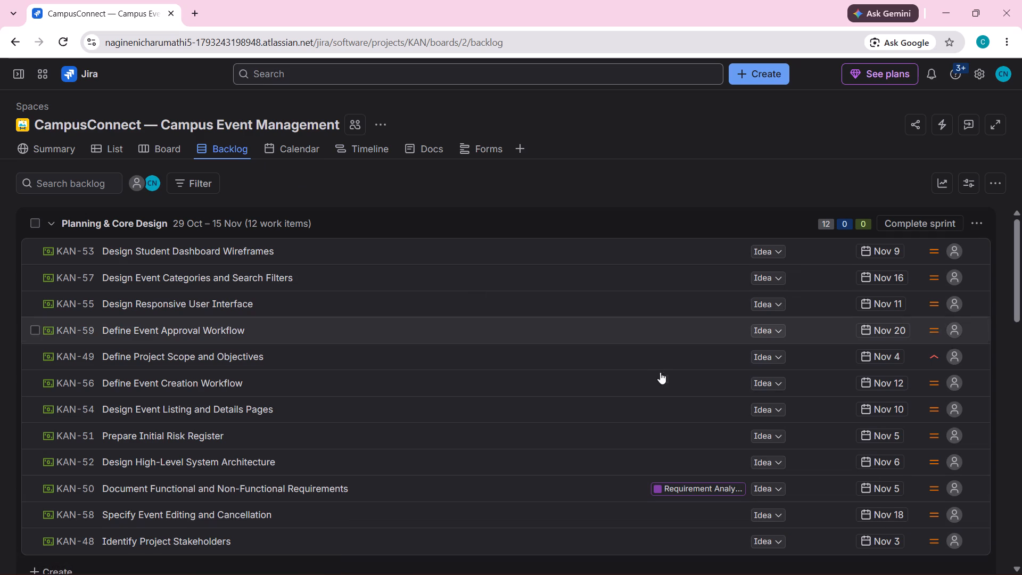
{"action": "scroll", "coordinate": [709, 442], "scroll_direction": "down", "scroll_amount": 4}
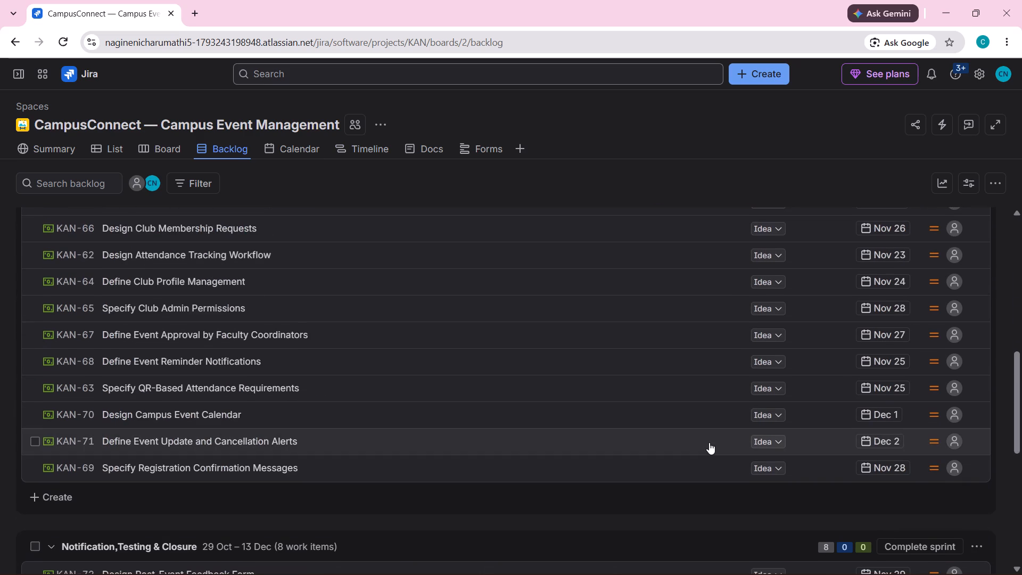
{"action": "scroll", "coordinate": [709, 442], "scroll_direction": "down", "scroll_amount": 5}
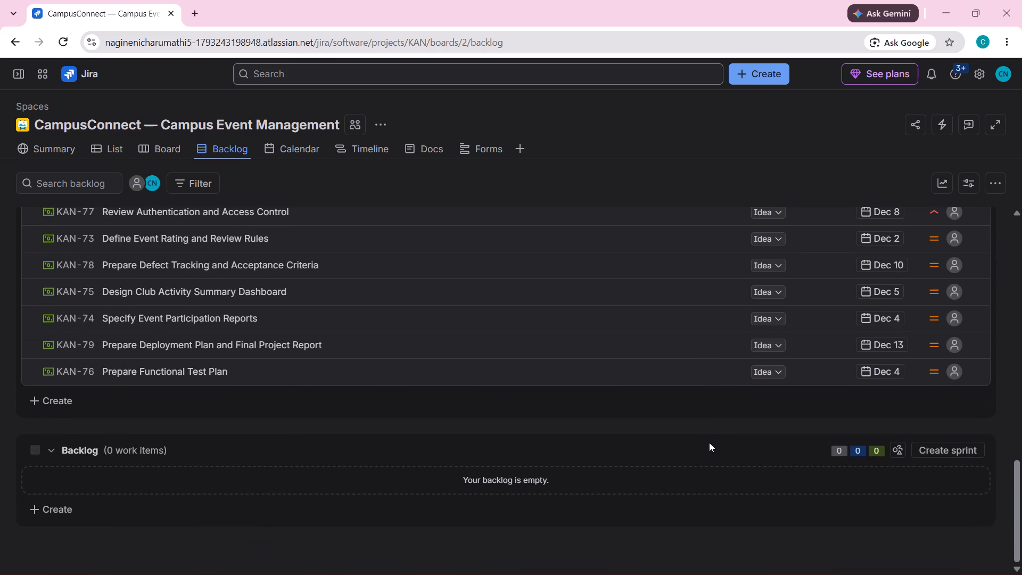
{"action": "scroll", "coordinate": [709, 442], "scroll_direction": "up", "scroll_amount": 5}
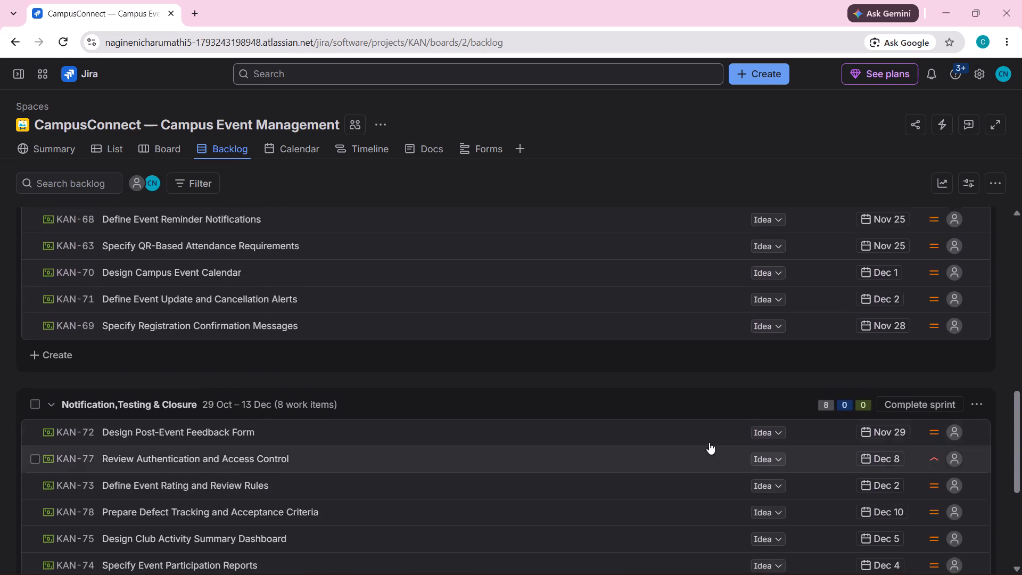
{"action": "scroll", "coordinate": [709, 442], "scroll_direction": "up", "scroll_amount": 6}
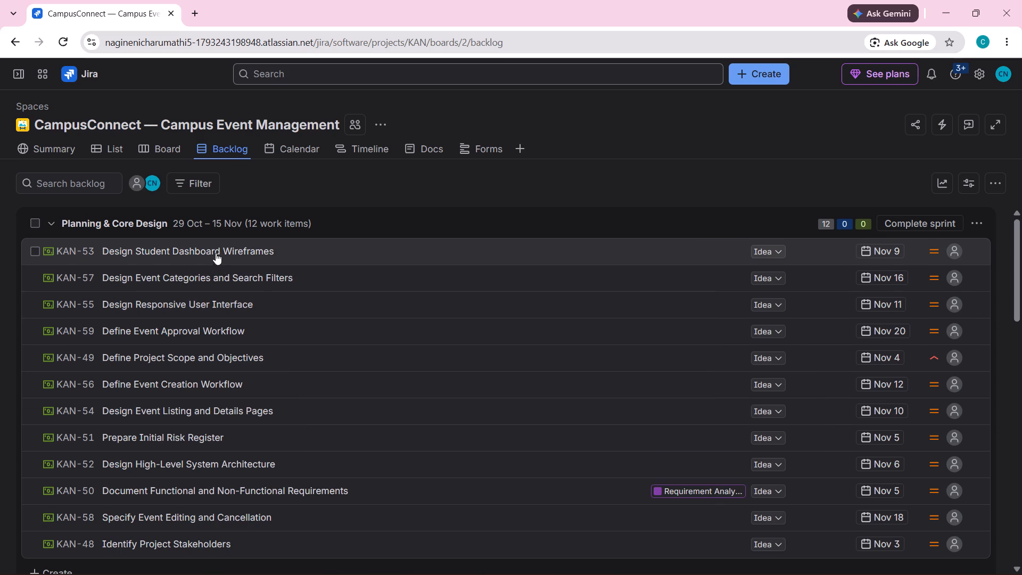
Open KAN-53, KAN-57, KAN-55 and KAN-50 in the Planning & Core Design sprint and inspect their details and linked work items.
{"action": "left_click", "coordinate": [216, 252]}
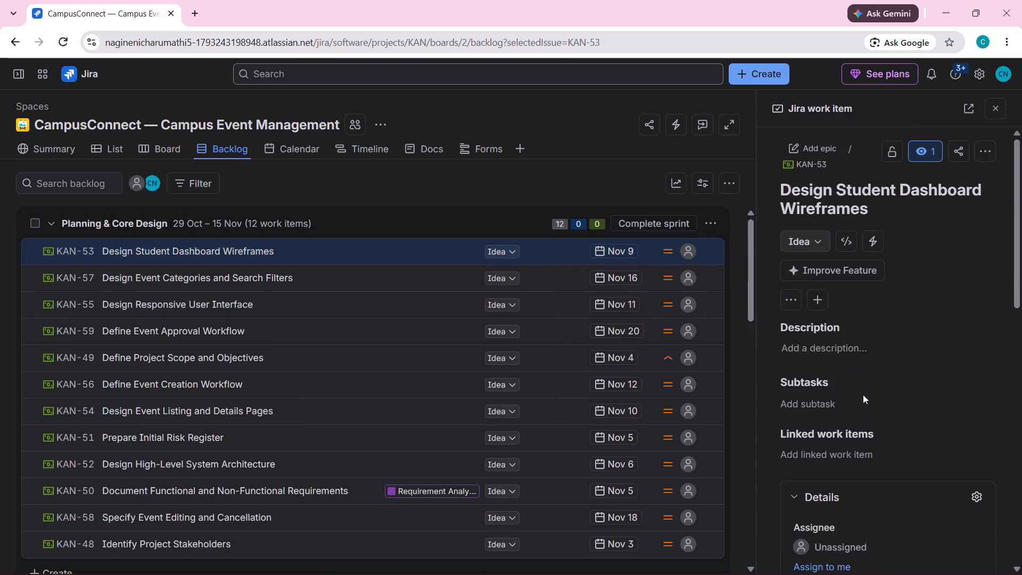
{"action": "scroll", "coordinate": [863, 395], "scroll_direction": "down", "scroll_amount": 6}
{"action": "scroll", "coordinate": [863, 395], "scroll_direction": "up", "scroll_amount": 3}
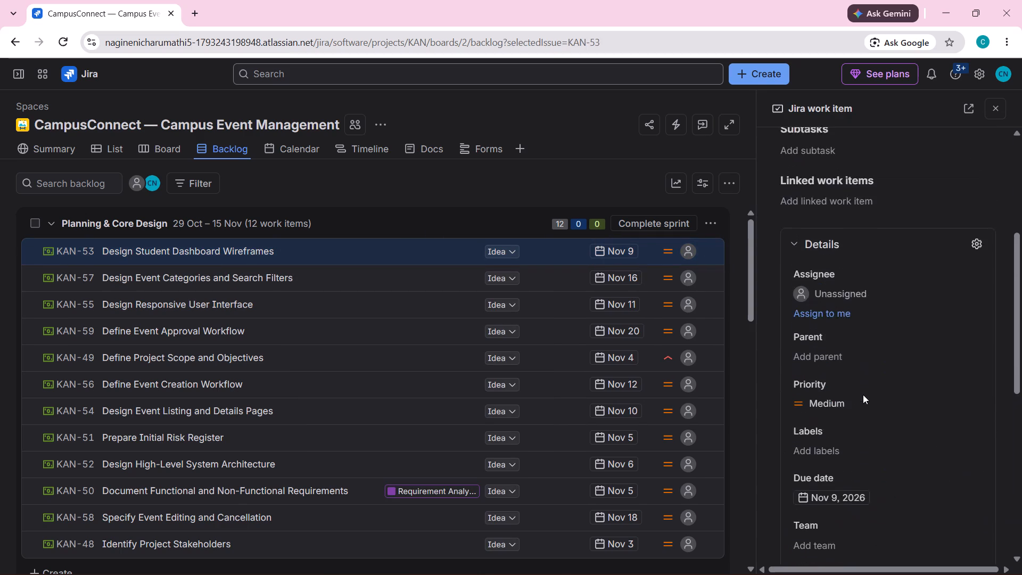
{"action": "scroll", "coordinate": [863, 395], "scroll_direction": "up", "scroll_amount": 3}
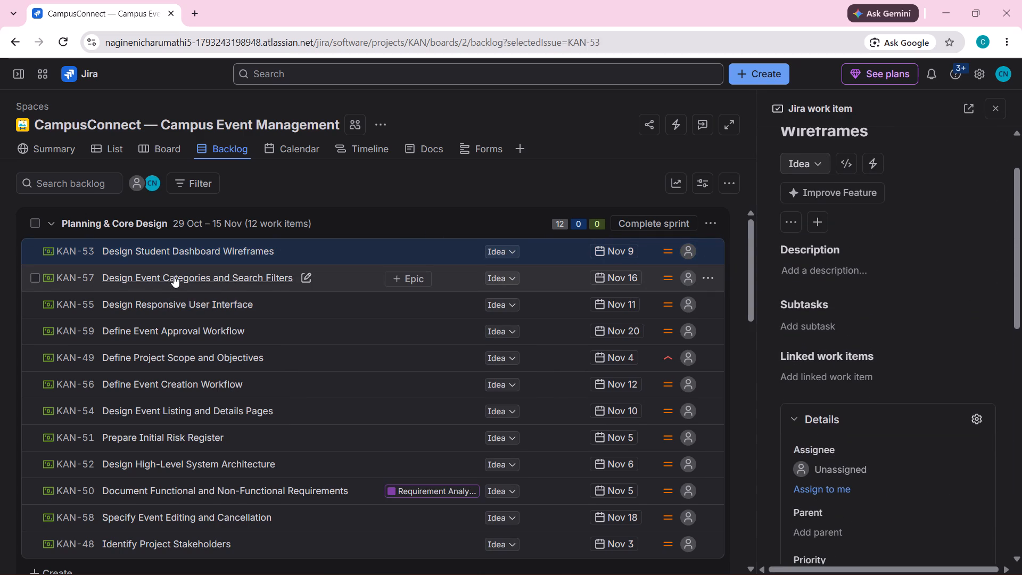
{"action": "left_click", "coordinate": [174, 276]}
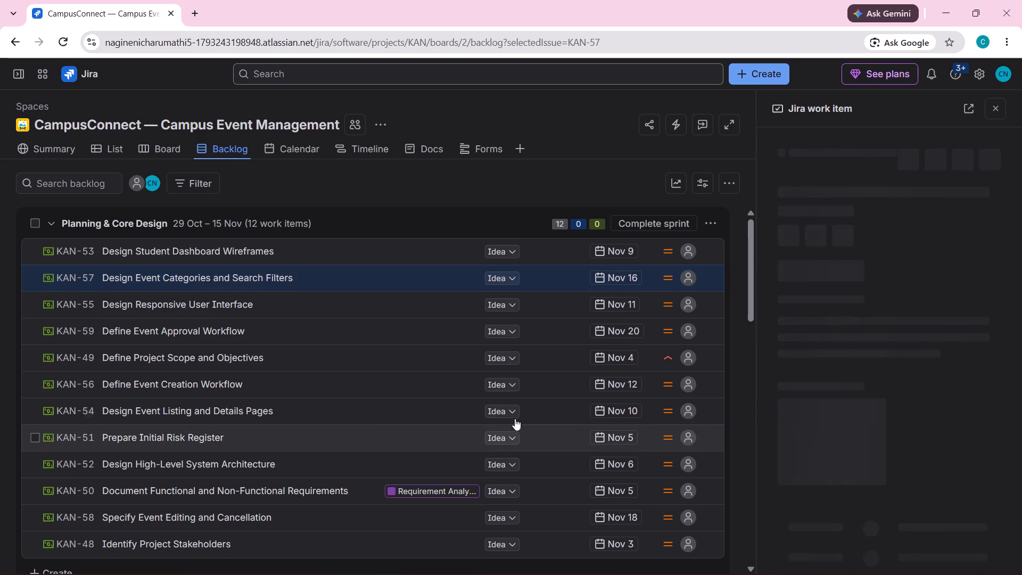
{"action": "left_click", "coordinate": [163, 306]}
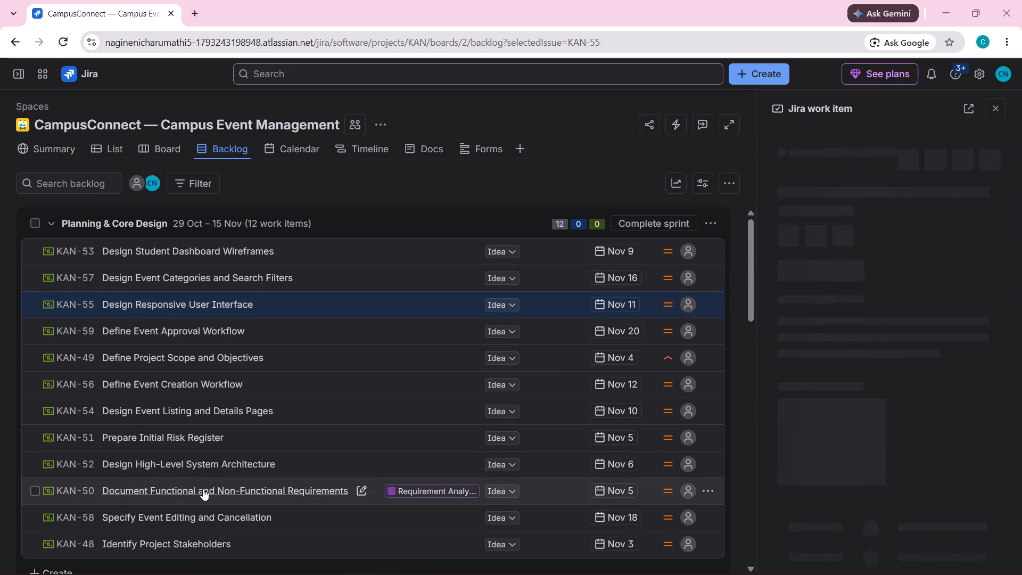
{"action": "left_click", "coordinate": [203, 489]}
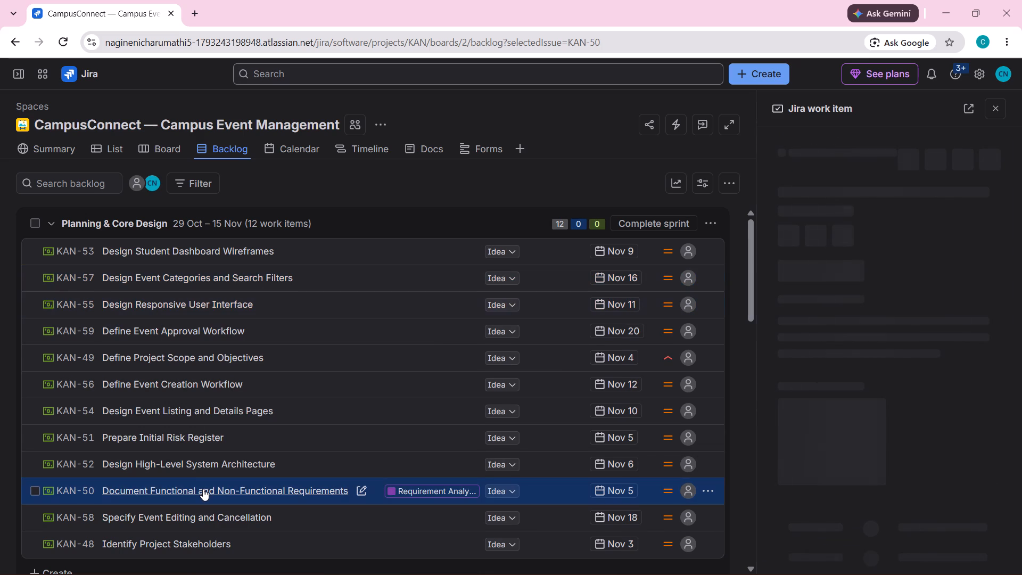
{"action": "scroll", "coordinate": [883, 374], "scroll_direction": "down", "scroll_amount": 1}
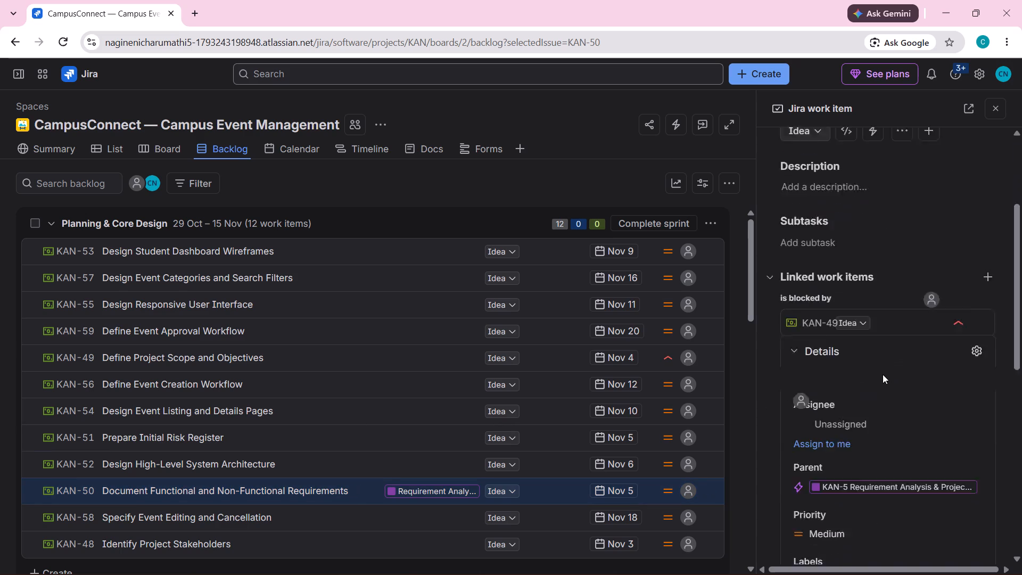
{"action": "scroll", "coordinate": [883, 374], "scroll_direction": "down", "scroll_amount": 1}
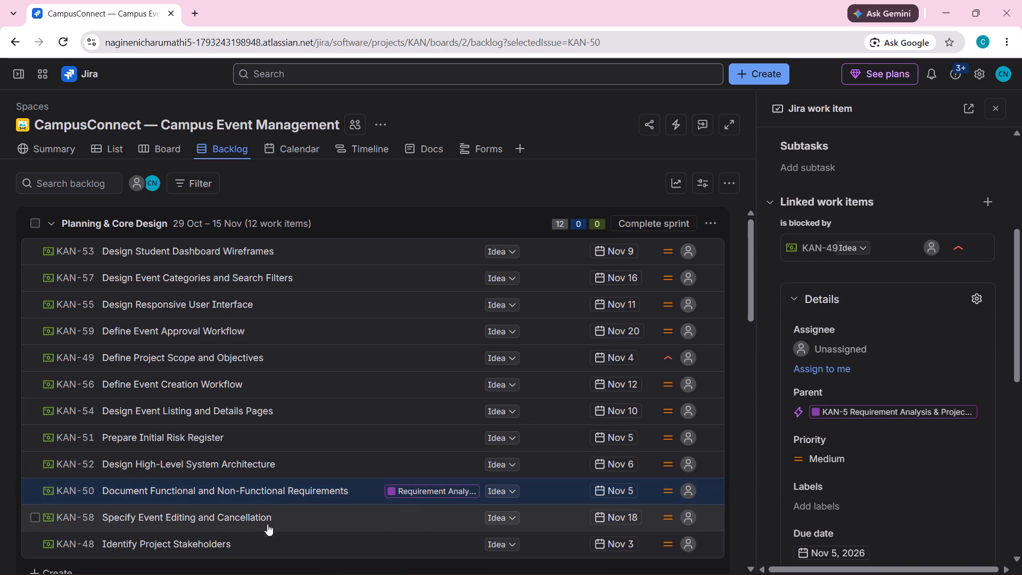
Open KAN-69 Specify Registration Confirmation Messages in the Events & Club Operations sprint and inspect its details and linked work items.
{"action": "scroll", "coordinate": [220, 461], "scroll_direction": "down", "scroll_amount": 1}
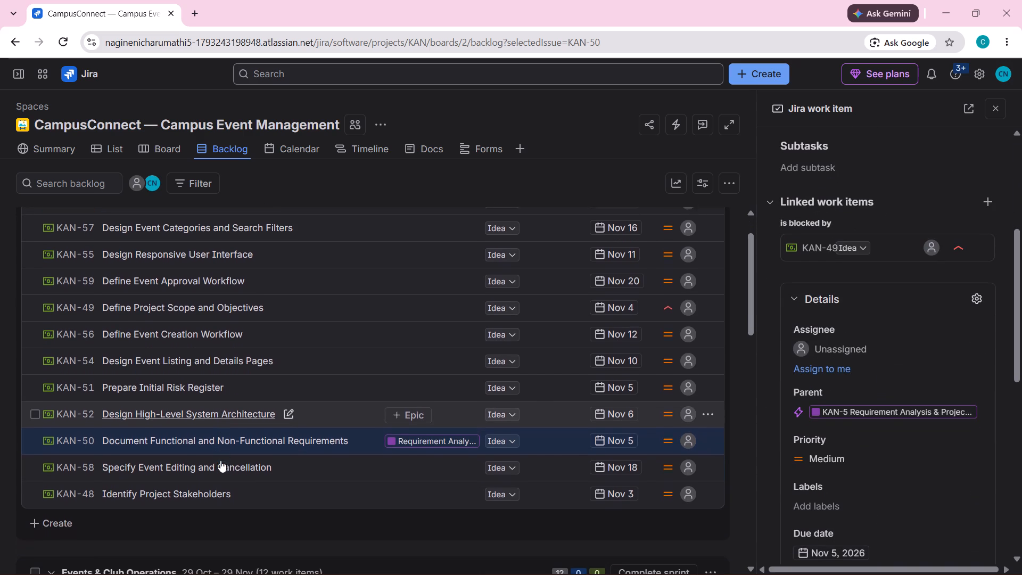
{"action": "scroll", "coordinate": [220, 461], "scroll_direction": "down", "scroll_amount": 1}
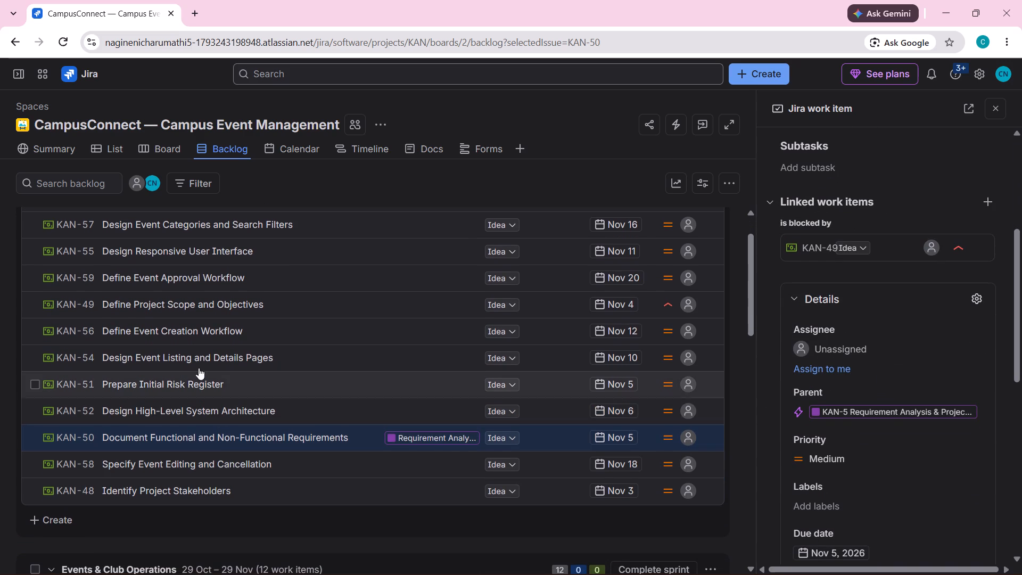
{"action": "scroll", "coordinate": [173, 471], "scroll_direction": "down", "scroll_amount": 5}
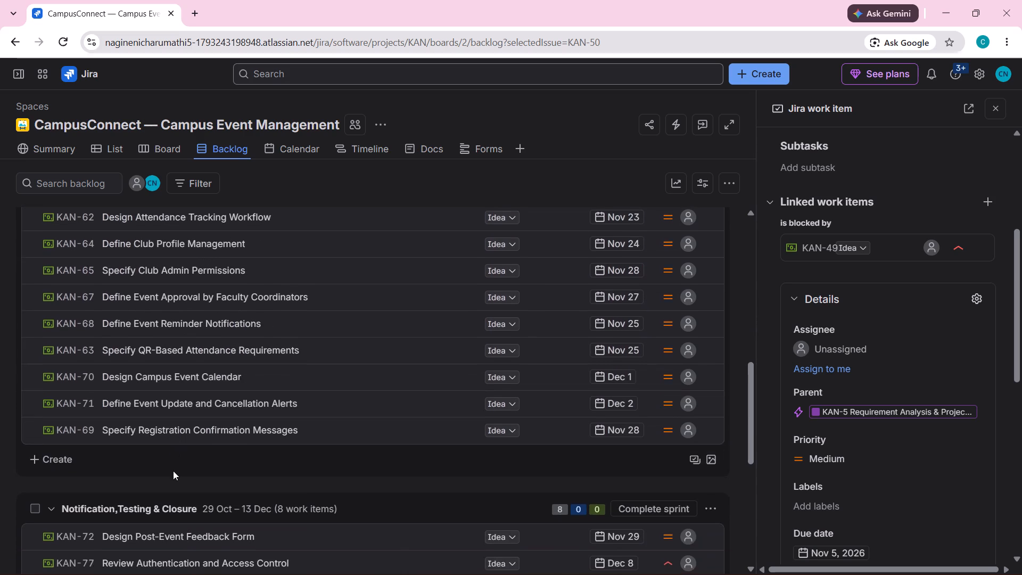
{"action": "scroll", "coordinate": [173, 471], "scroll_direction": "up", "scroll_amount": 1}
{"action": "left_click", "coordinate": [151, 439]}
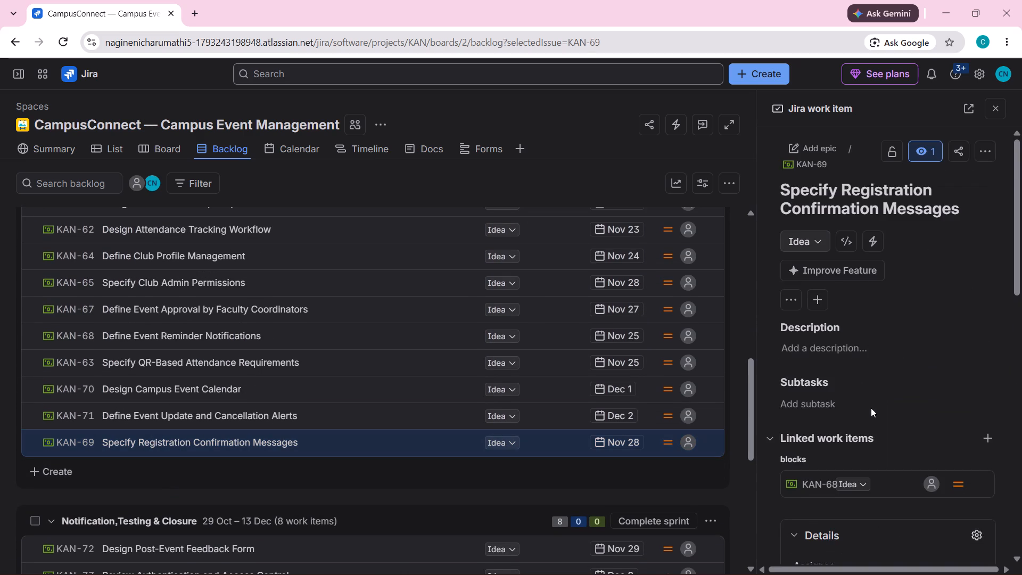
{"action": "scroll", "coordinate": [871, 408], "scroll_direction": "down", "scroll_amount": 1}
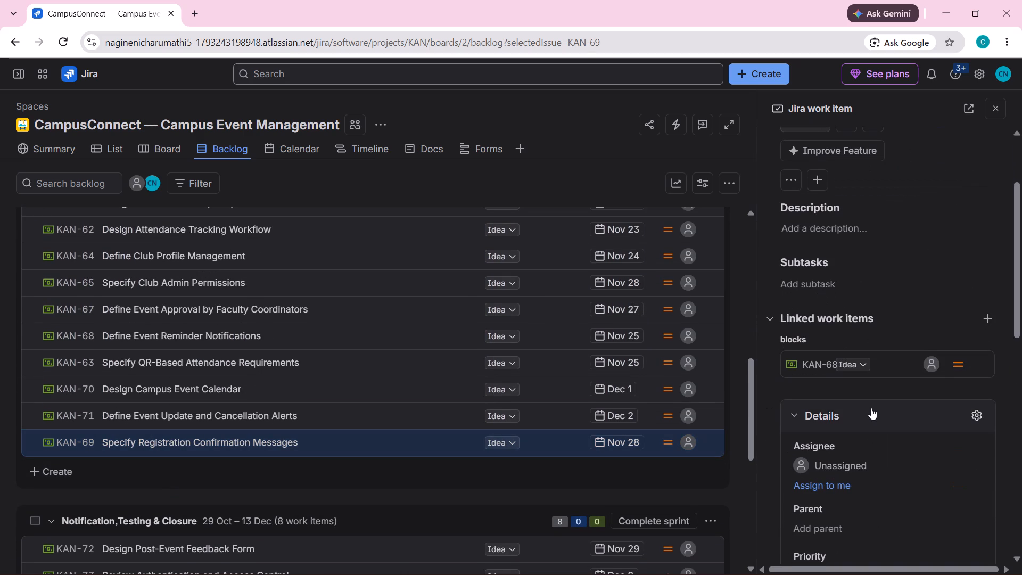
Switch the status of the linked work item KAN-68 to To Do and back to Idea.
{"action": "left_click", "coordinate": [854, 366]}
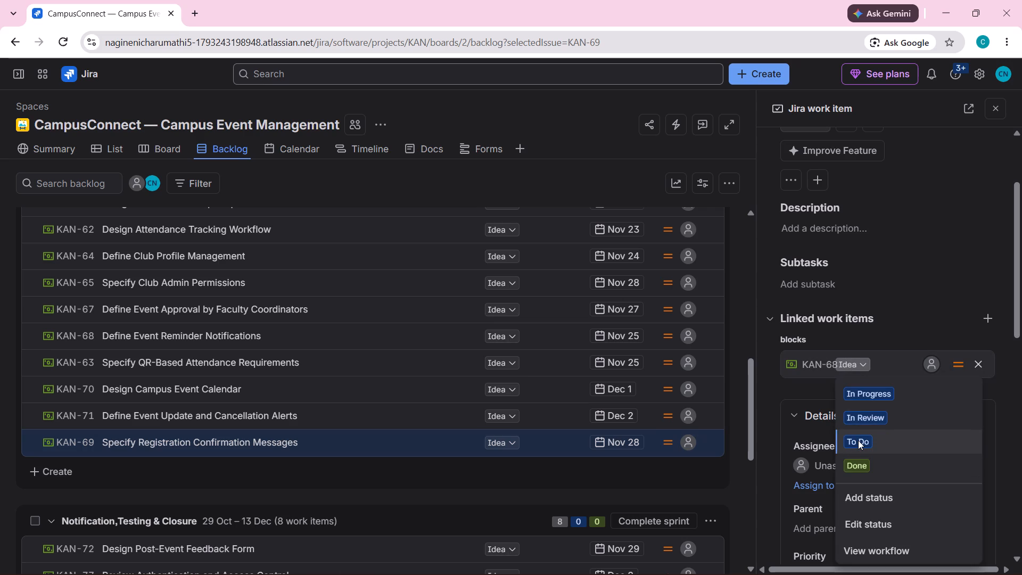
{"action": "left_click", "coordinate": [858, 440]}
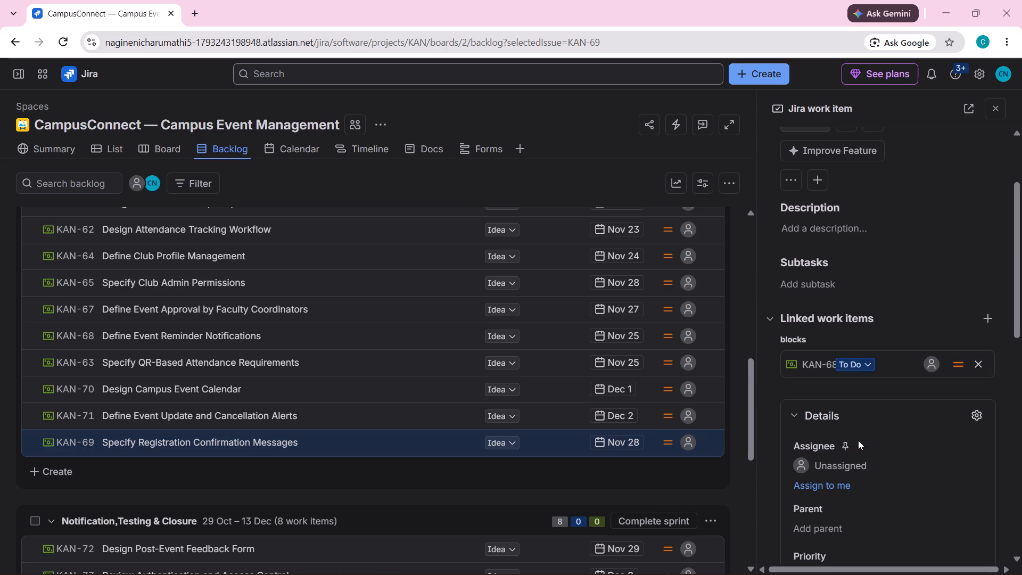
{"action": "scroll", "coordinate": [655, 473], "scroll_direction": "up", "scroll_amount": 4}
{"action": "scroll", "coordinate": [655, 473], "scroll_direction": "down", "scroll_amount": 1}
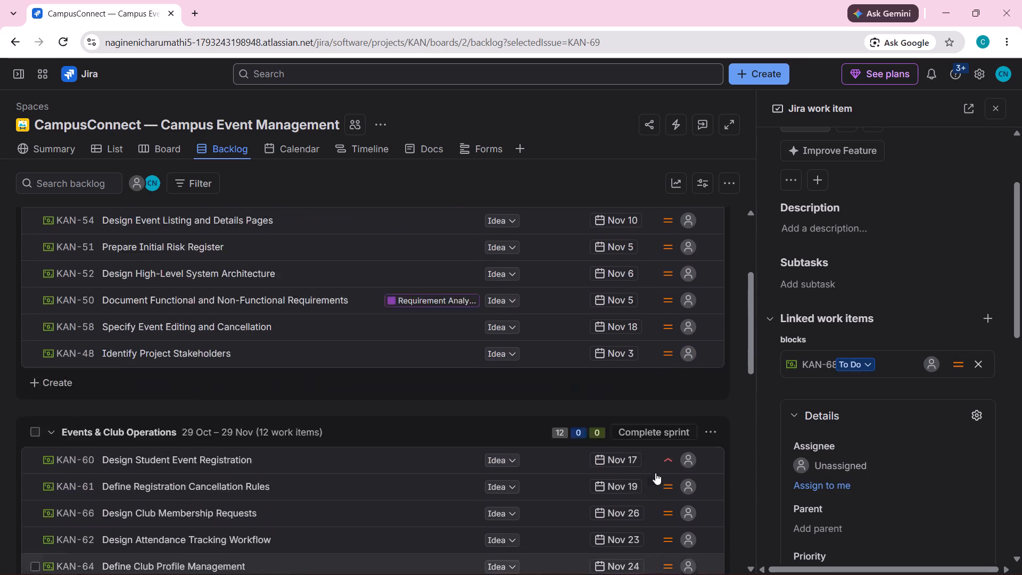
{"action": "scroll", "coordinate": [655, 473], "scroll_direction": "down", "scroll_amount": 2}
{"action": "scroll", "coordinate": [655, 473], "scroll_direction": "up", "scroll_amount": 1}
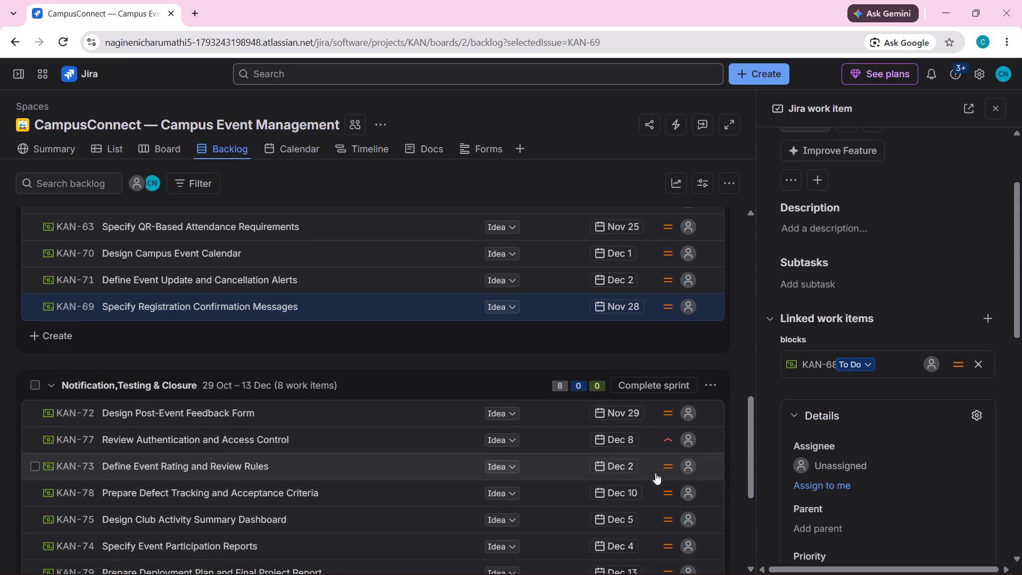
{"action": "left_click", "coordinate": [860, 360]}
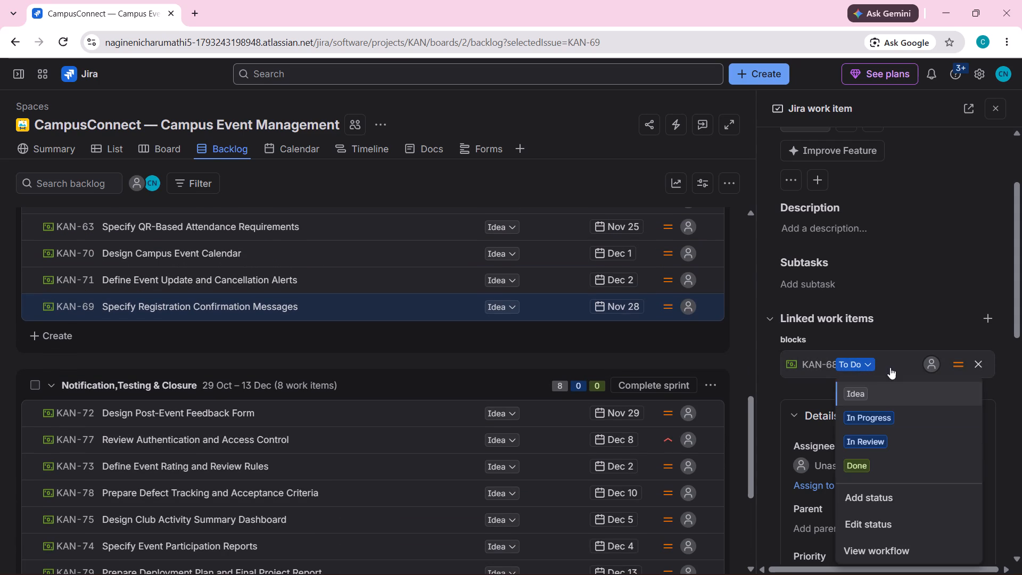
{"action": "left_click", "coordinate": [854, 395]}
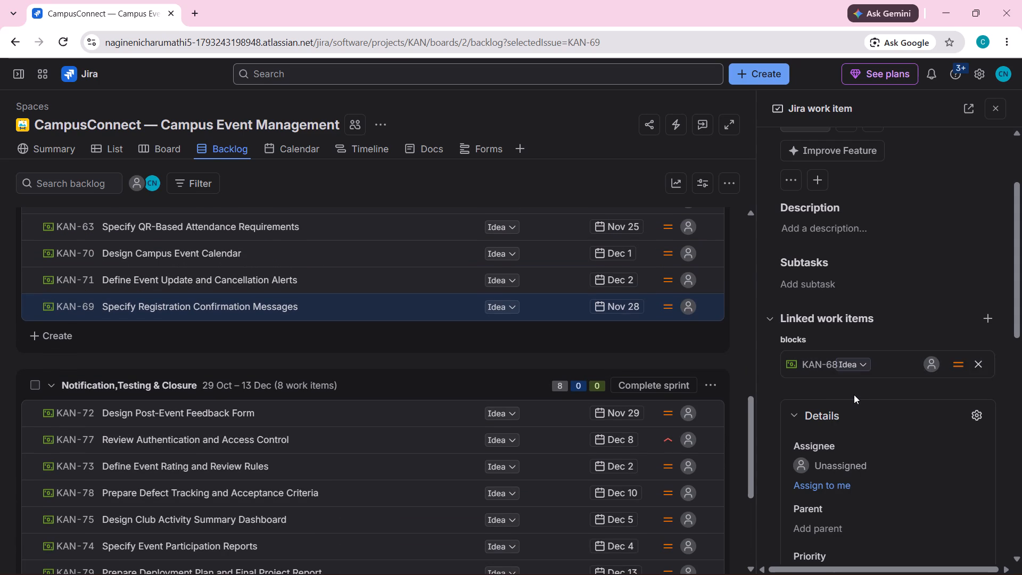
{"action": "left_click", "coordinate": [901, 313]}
Open the linked work item KAN-68 from the details of KAN-69.
{"action": "scroll", "coordinate": [858, 449], "scroll_direction": "down", "scroll_amount": 1}
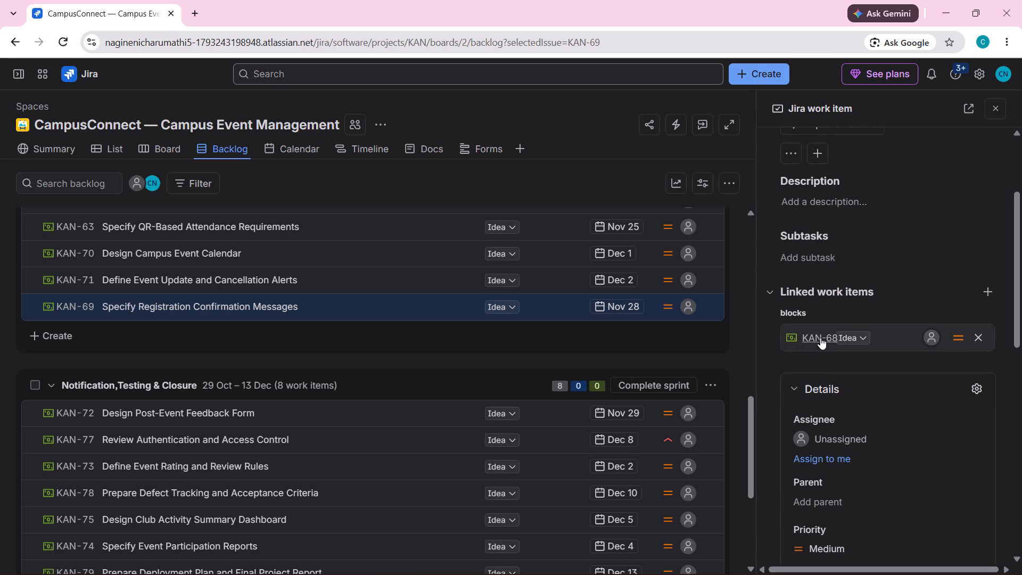
{"action": "left_click", "coordinate": [820, 338]}
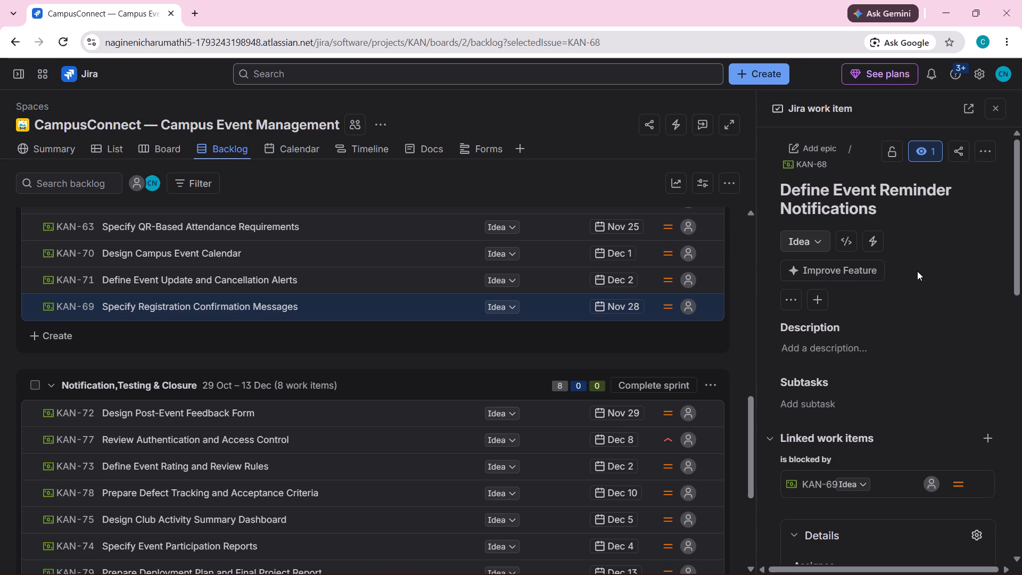
Look over the work items in all three sprints and the unassigned backlog section.
{"action": "scroll", "coordinate": [473, 348], "scroll_direction": "down", "scroll_amount": 2}
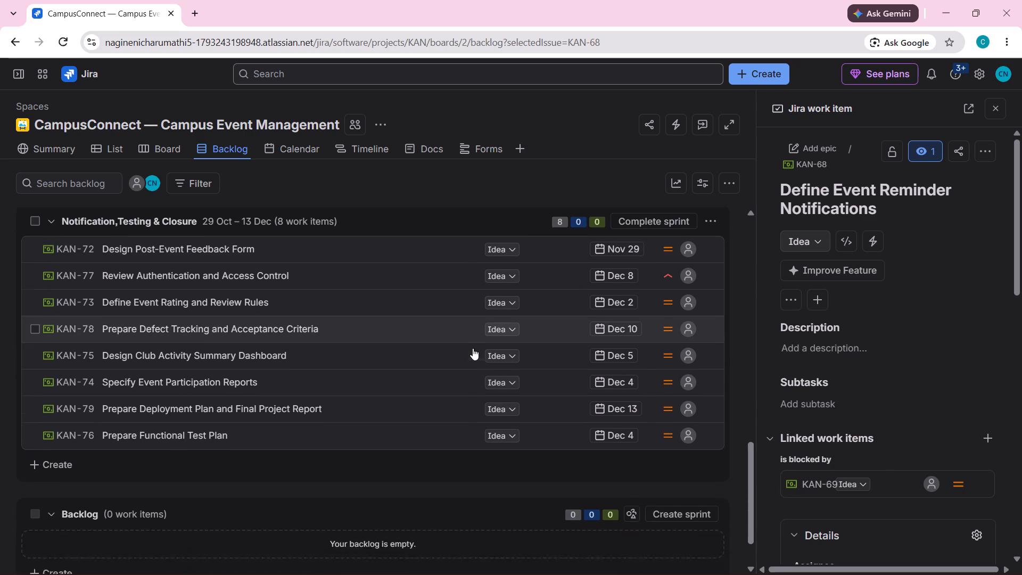
{"action": "scroll", "coordinate": [473, 348], "scroll_direction": "down", "scroll_amount": 1}
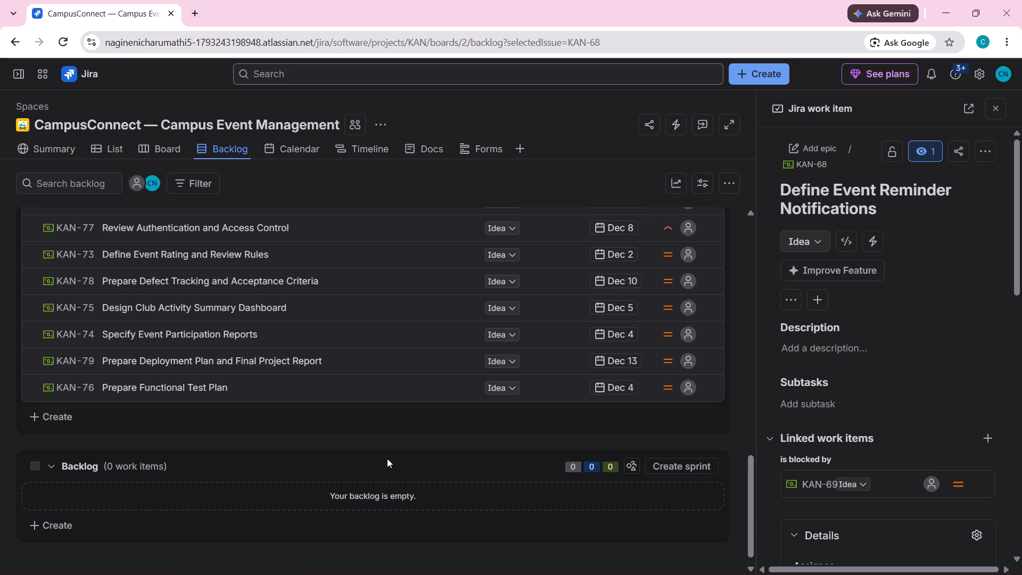
{"action": "scroll", "coordinate": [387, 458], "scroll_direction": "up", "scroll_amount": 3}
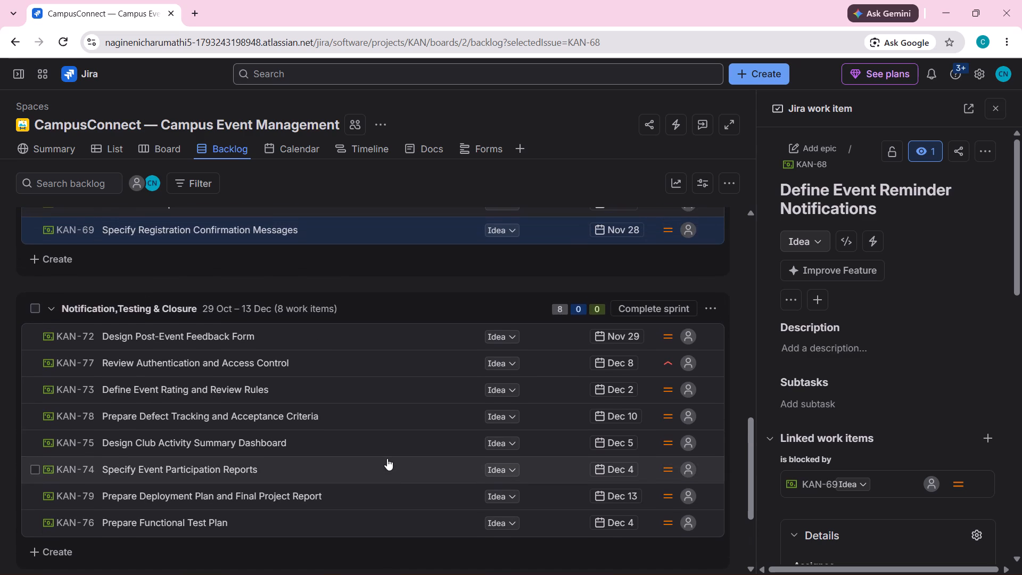
{"action": "scroll", "coordinate": [387, 458], "scroll_direction": "up", "scroll_amount": 5}
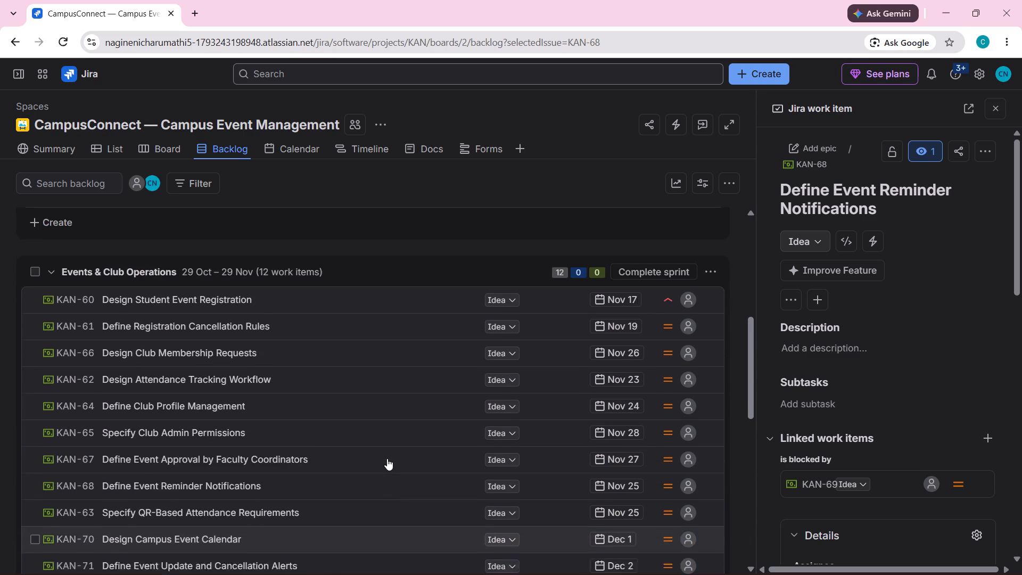
{"action": "scroll", "coordinate": [387, 458], "scroll_direction": "up", "scroll_amount": 2}
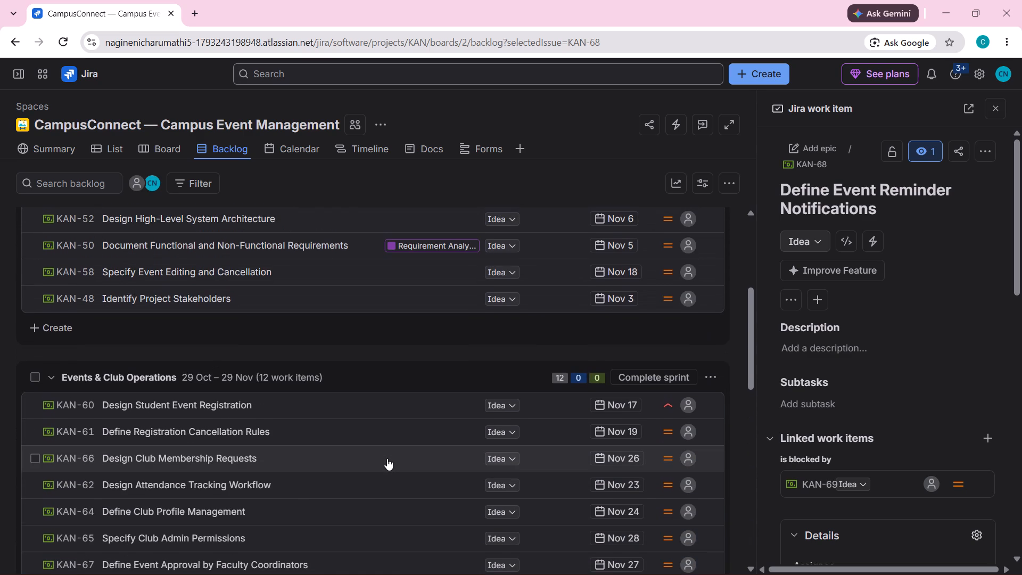
{"action": "scroll", "coordinate": [387, 458], "scroll_direction": "up", "scroll_amount": 1}
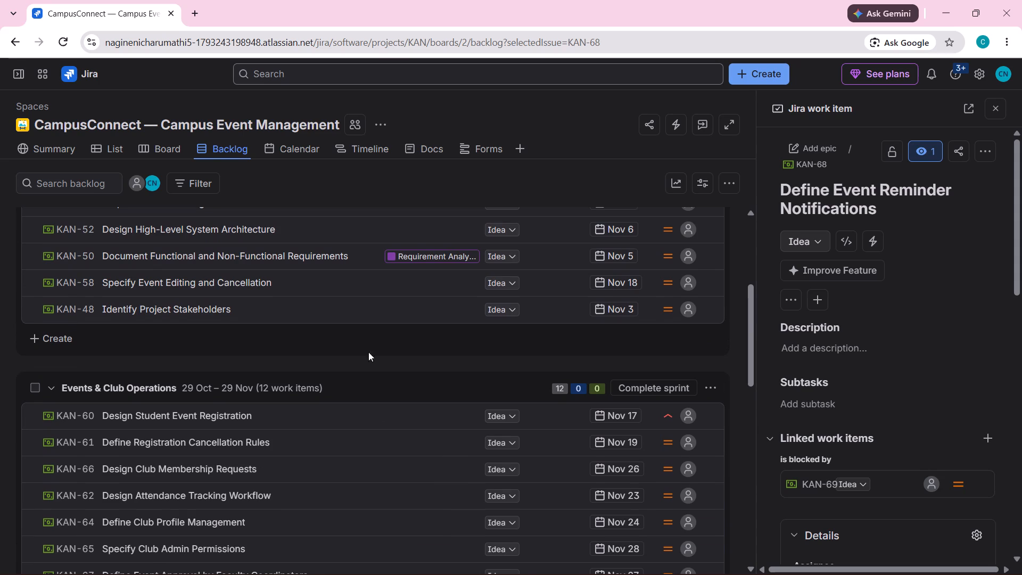
Examine the scheduled bars of the CampusConnect epics on the project timeline.
{"action": "left_click", "coordinate": [364, 146]}
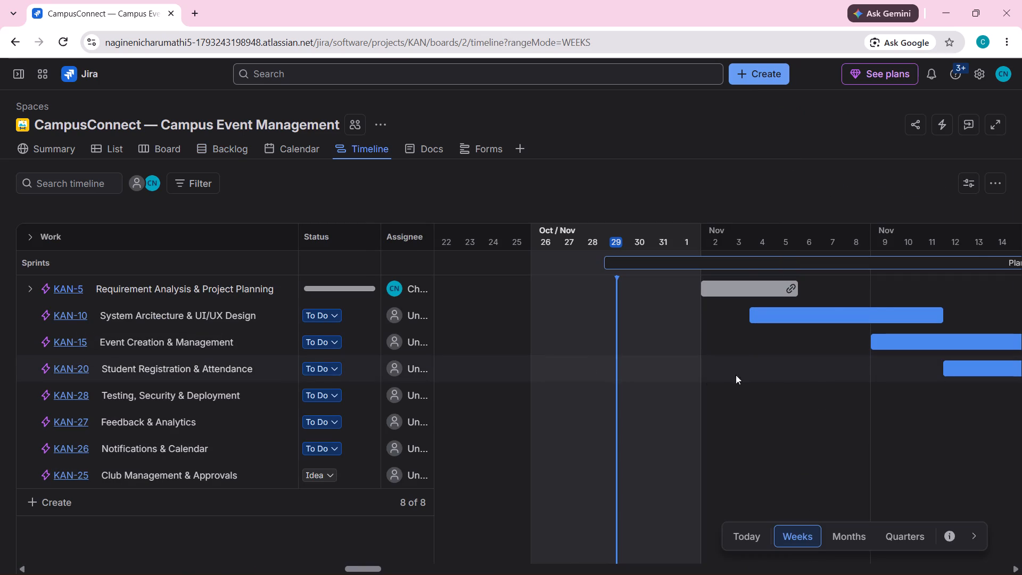
{"action": "scroll", "coordinate": [815, 366], "scroll_direction": "left", "scroll_amount": 9}
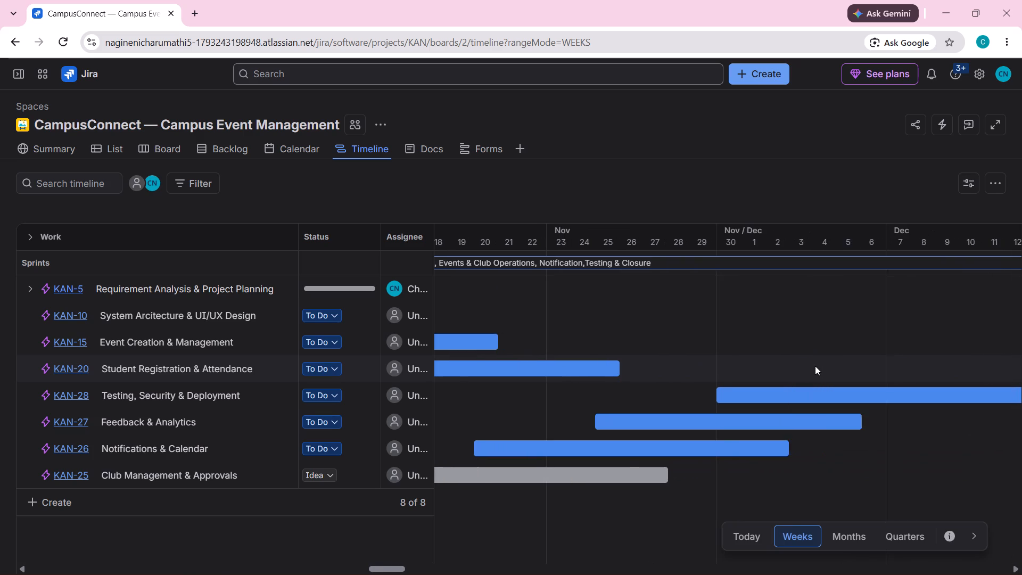
{"action": "scroll", "coordinate": [815, 366], "scroll_direction": "left", "scroll_amount": 2}
{"action": "scroll", "coordinate": [815, 366], "scroll_direction": "right", "scroll_amount": 10}
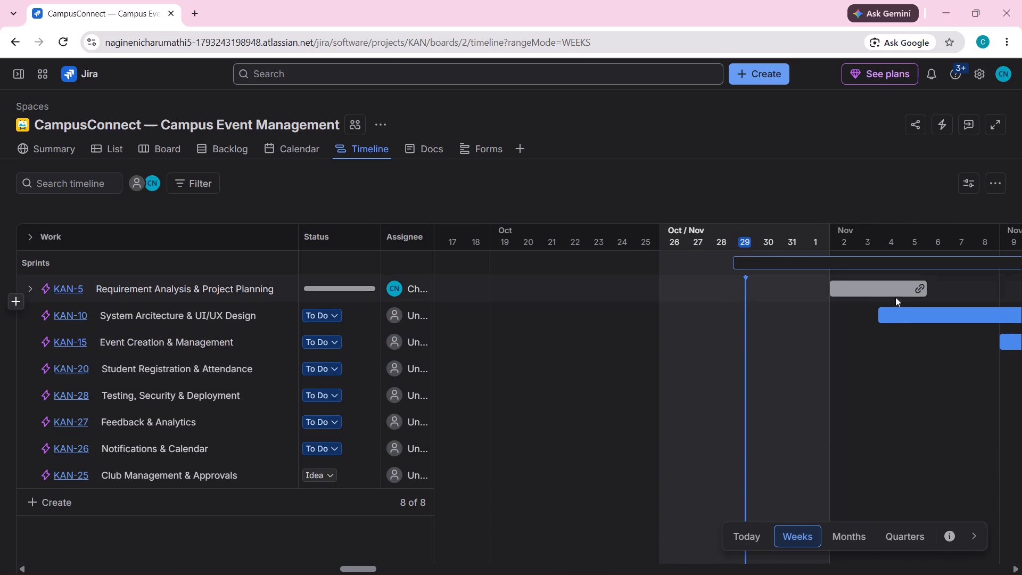
Return to the backlog and check which work items across the three sprints have a parent epic.
{"action": "left_click", "coordinate": [223, 152]}
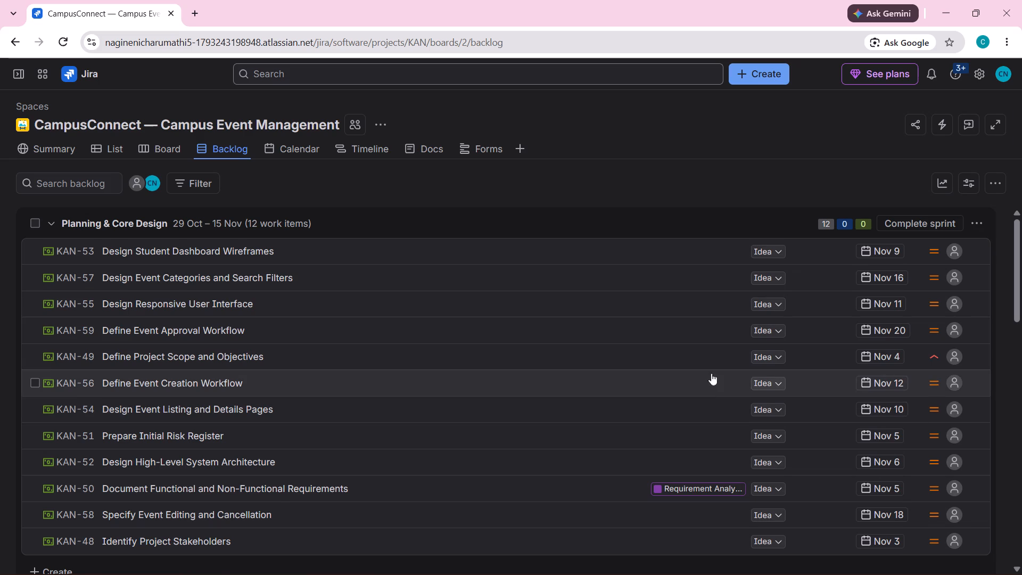
{"action": "scroll", "coordinate": [798, 434], "scroll_direction": "down", "scroll_amount": 2}
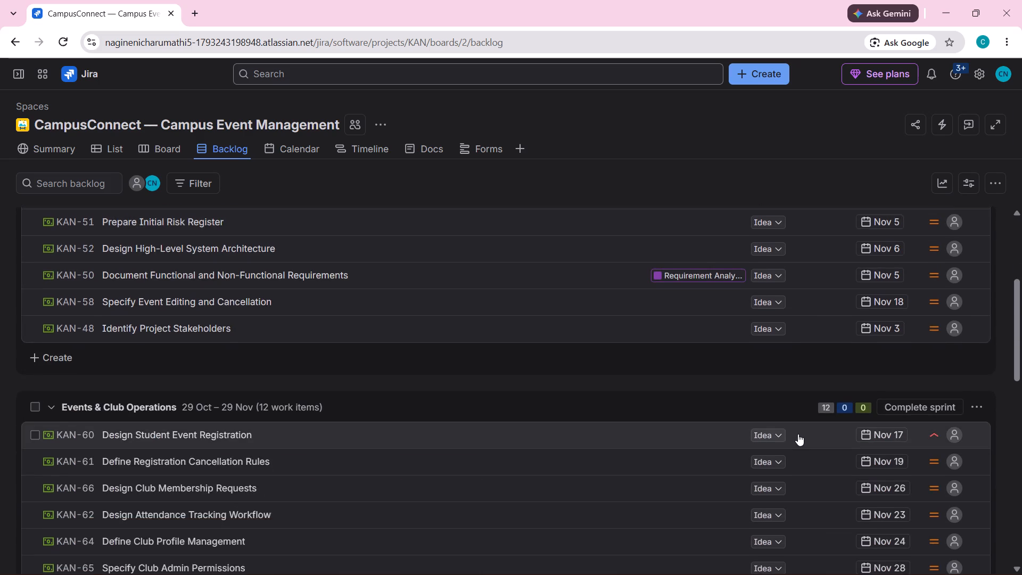
{"action": "scroll", "coordinate": [798, 434], "scroll_direction": "down", "scroll_amount": 1}
{"action": "scroll", "coordinate": [798, 434], "scroll_direction": "up", "scroll_amount": 2}
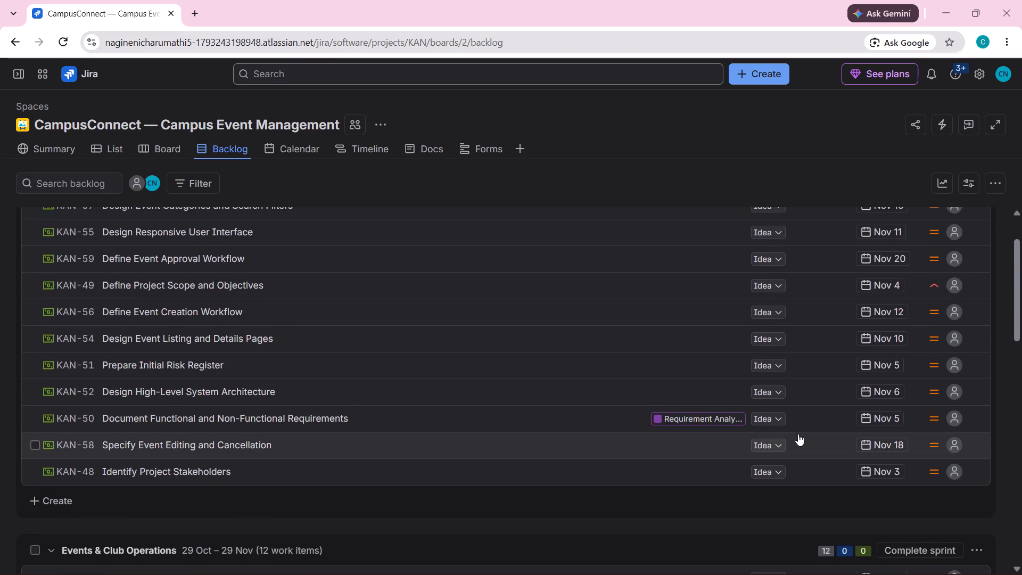
{"action": "scroll", "coordinate": [827, 549], "scroll_direction": "down", "scroll_amount": 1}
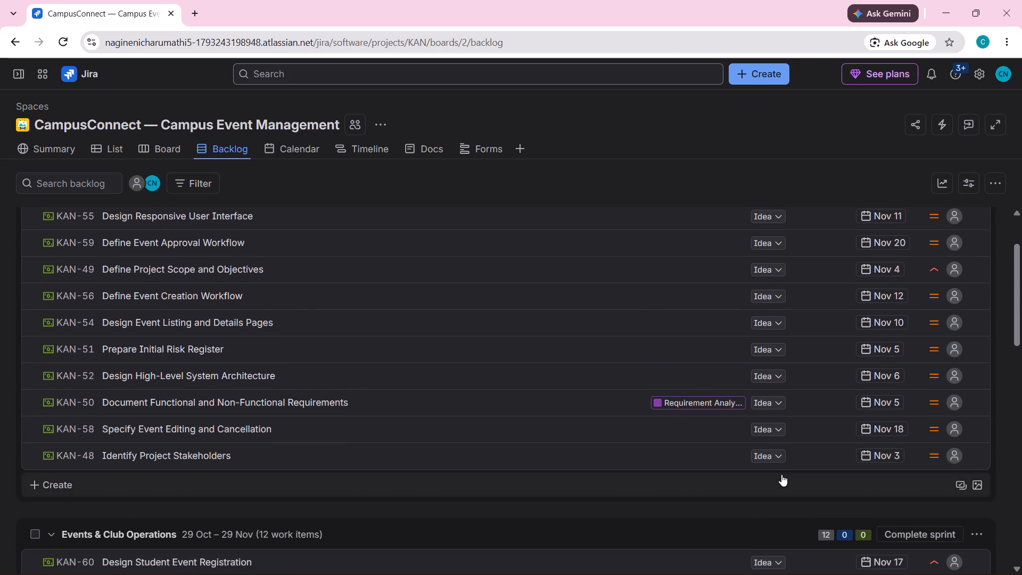
{"action": "scroll", "coordinate": [781, 474], "scroll_direction": "down", "scroll_amount": 7}
{"action": "scroll", "coordinate": [781, 474], "scroll_direction": "up", "scroll_amount": 3}
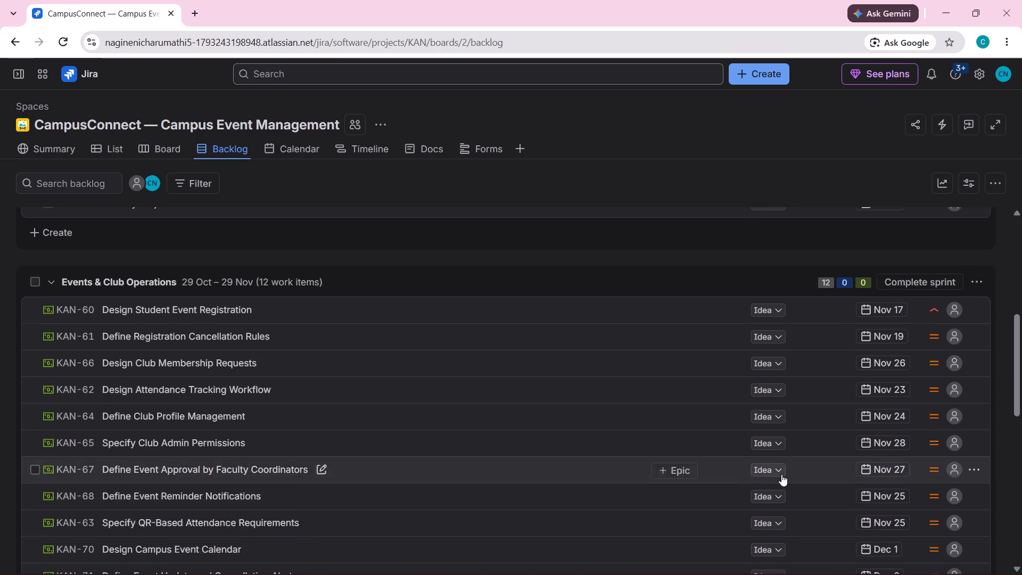
{"action": "scroll", "coordinate": [781, 474], "scroll_direction": "up", "scroll_amount": 3}
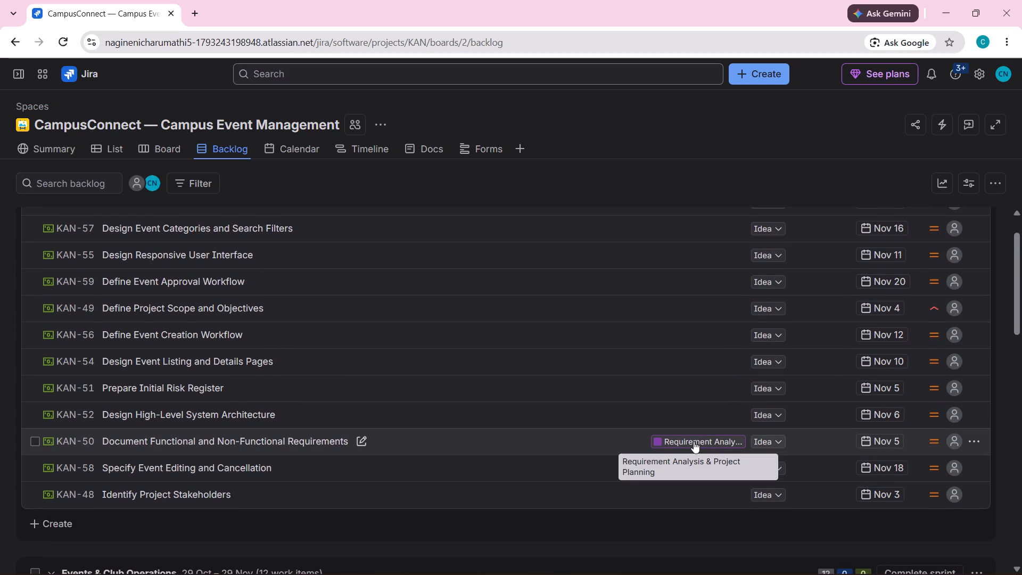
{"action": "scroll", "coordinate": [694, 441], "scroll_direction": "up", "scroll_amount": 1}
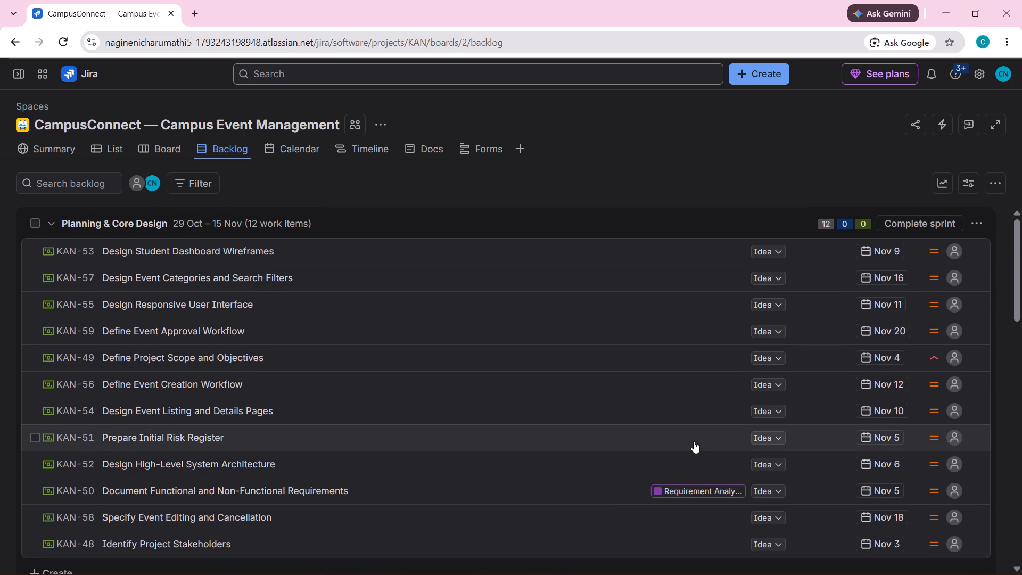
{"action": "scroll", "coordinate": [694, 441], "scroll_direction": "up", "scroll_amount": 2}
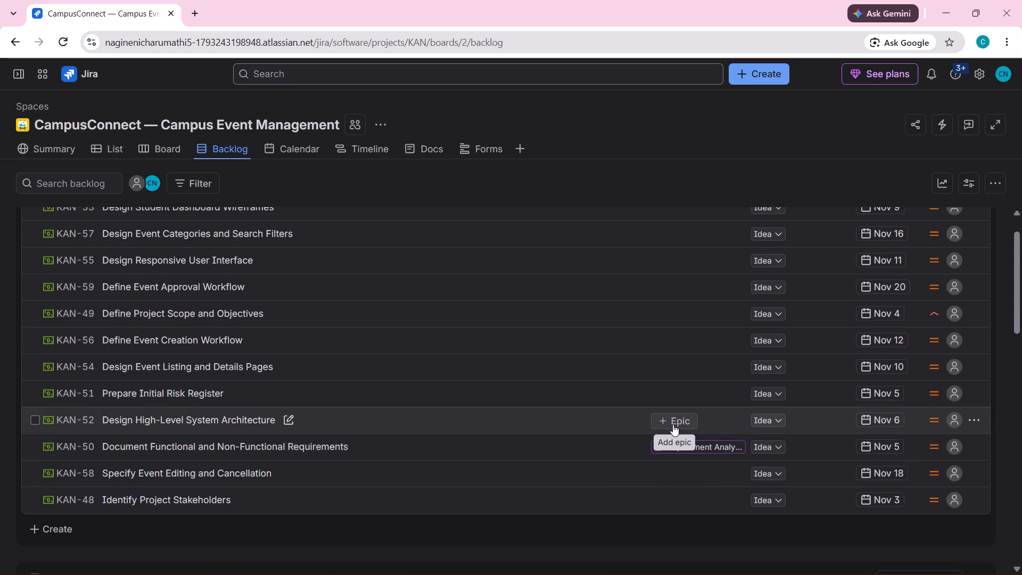
{"action": "scroll", "coordinate": [673, 424], "scroll_direction": "down", "scroll_amount": 9}
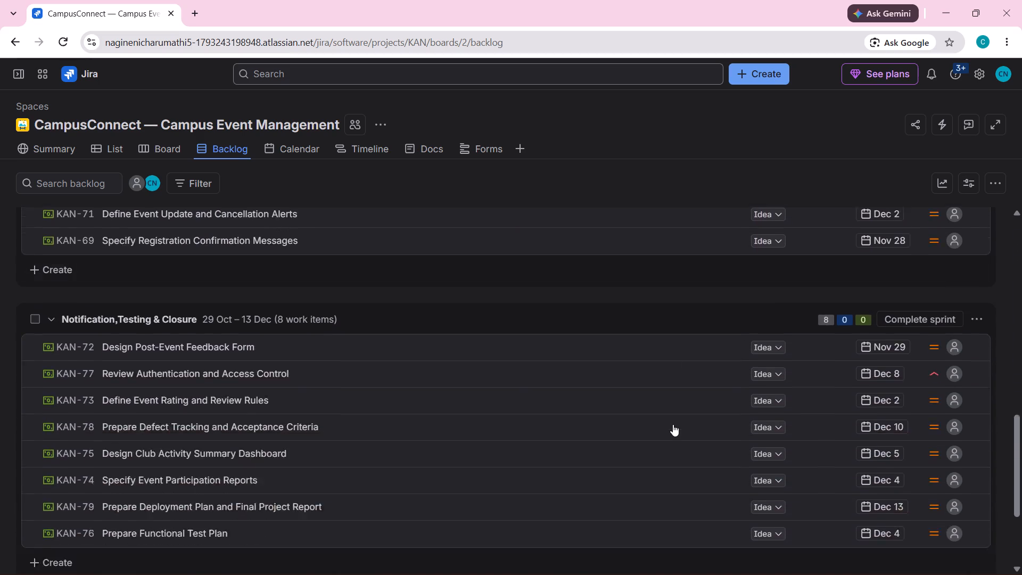
{"action": "scroll", "coordinate": [673, 424], "scroll_direction": "down", "scroll_amount": 1}
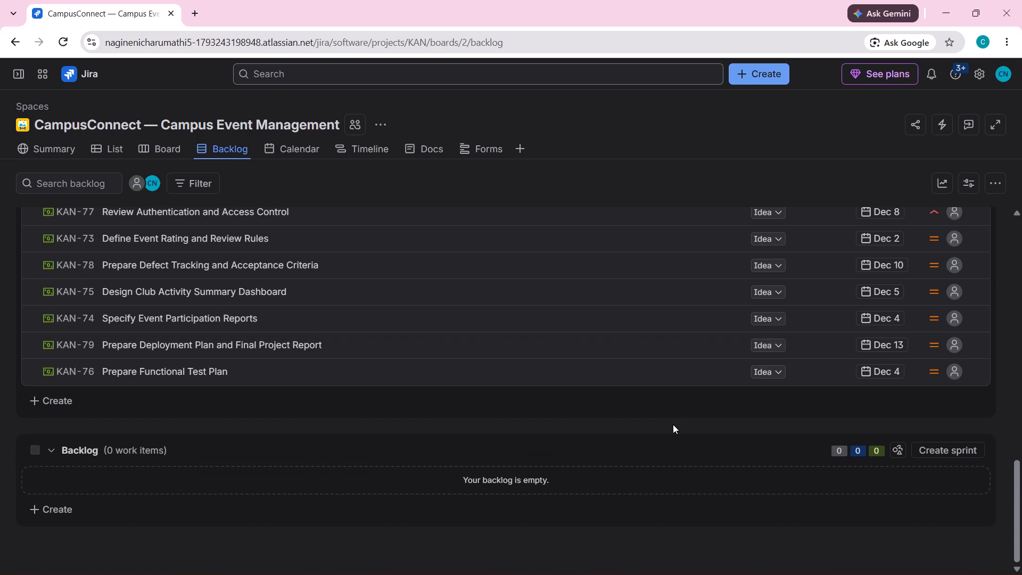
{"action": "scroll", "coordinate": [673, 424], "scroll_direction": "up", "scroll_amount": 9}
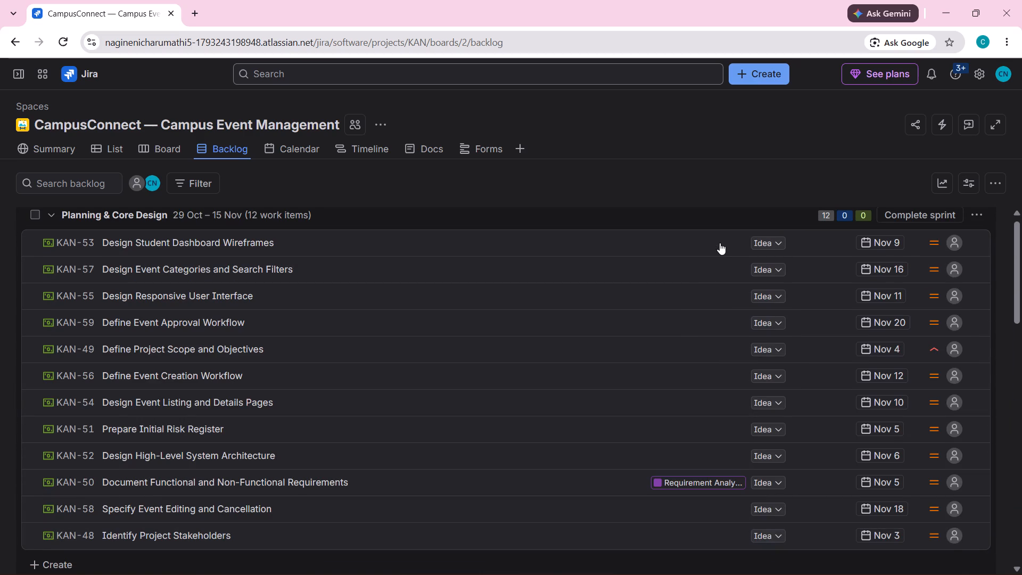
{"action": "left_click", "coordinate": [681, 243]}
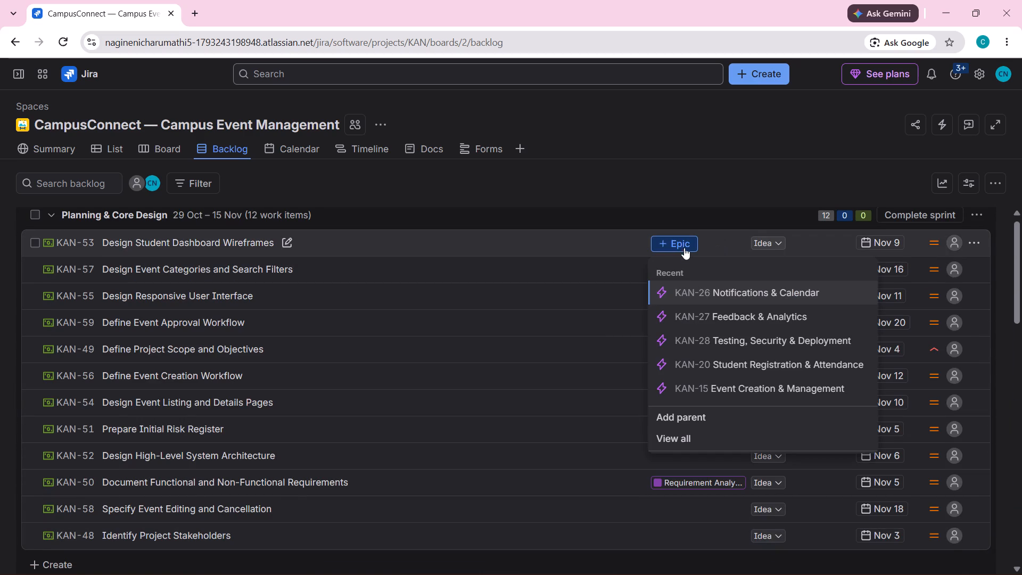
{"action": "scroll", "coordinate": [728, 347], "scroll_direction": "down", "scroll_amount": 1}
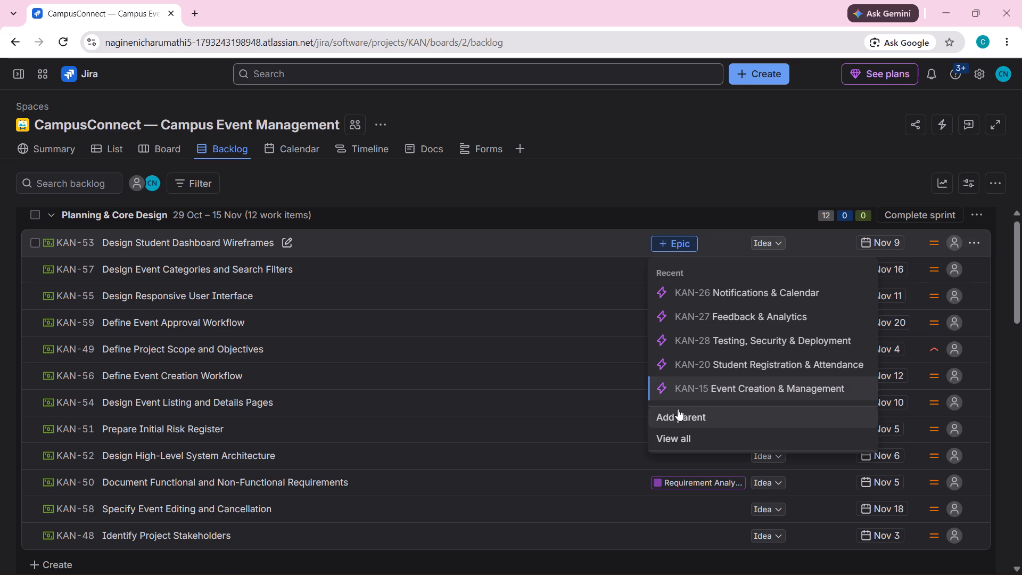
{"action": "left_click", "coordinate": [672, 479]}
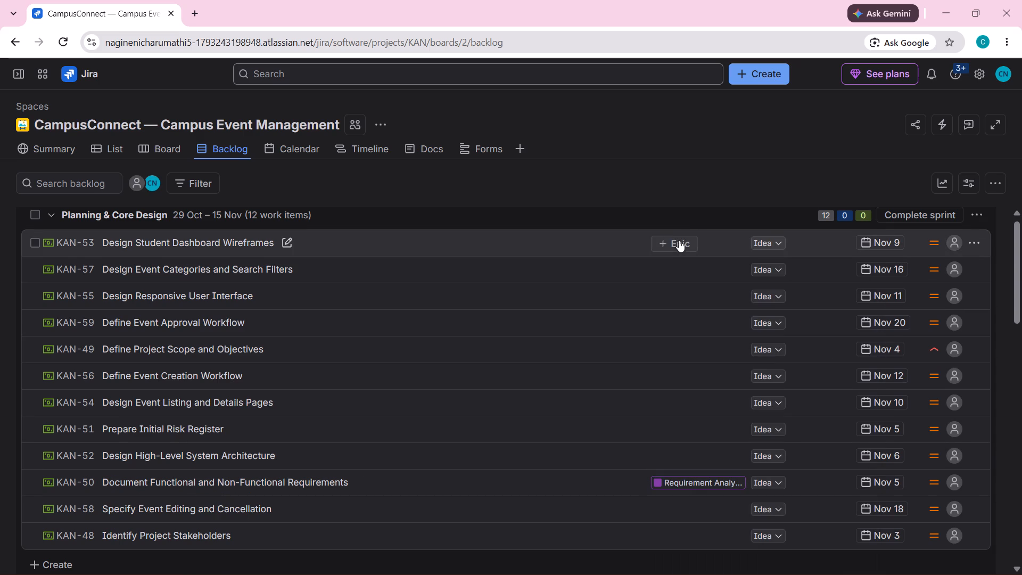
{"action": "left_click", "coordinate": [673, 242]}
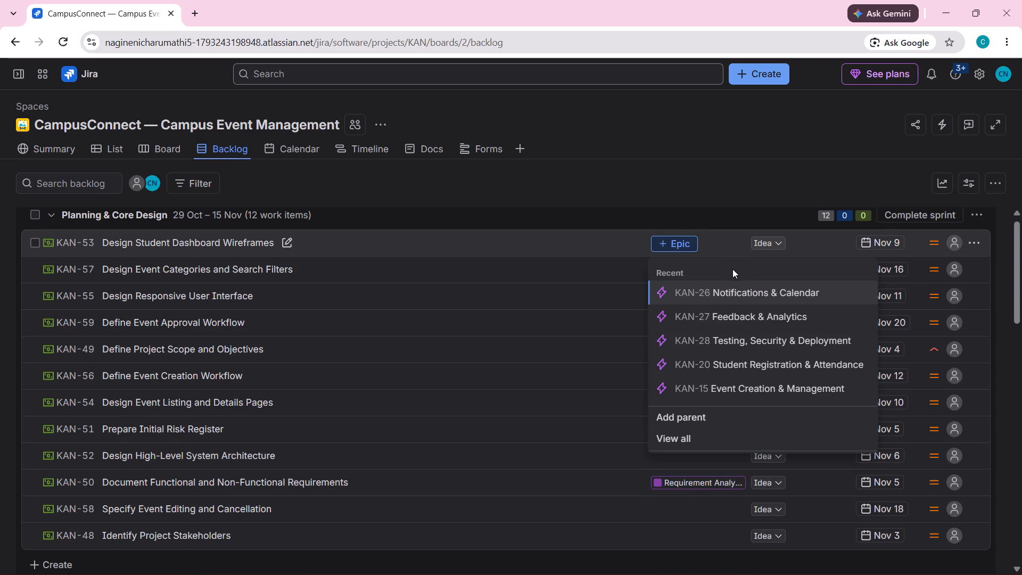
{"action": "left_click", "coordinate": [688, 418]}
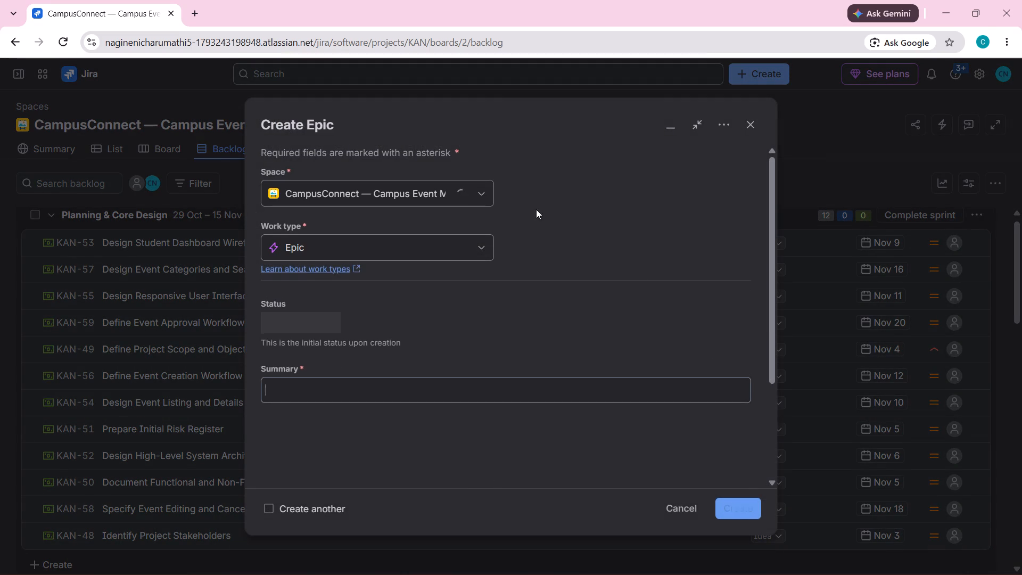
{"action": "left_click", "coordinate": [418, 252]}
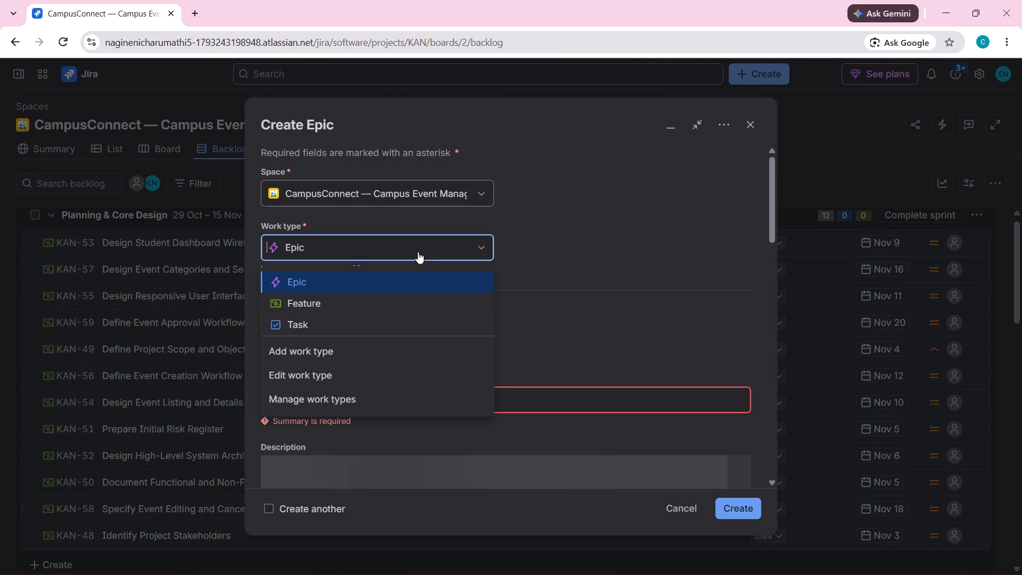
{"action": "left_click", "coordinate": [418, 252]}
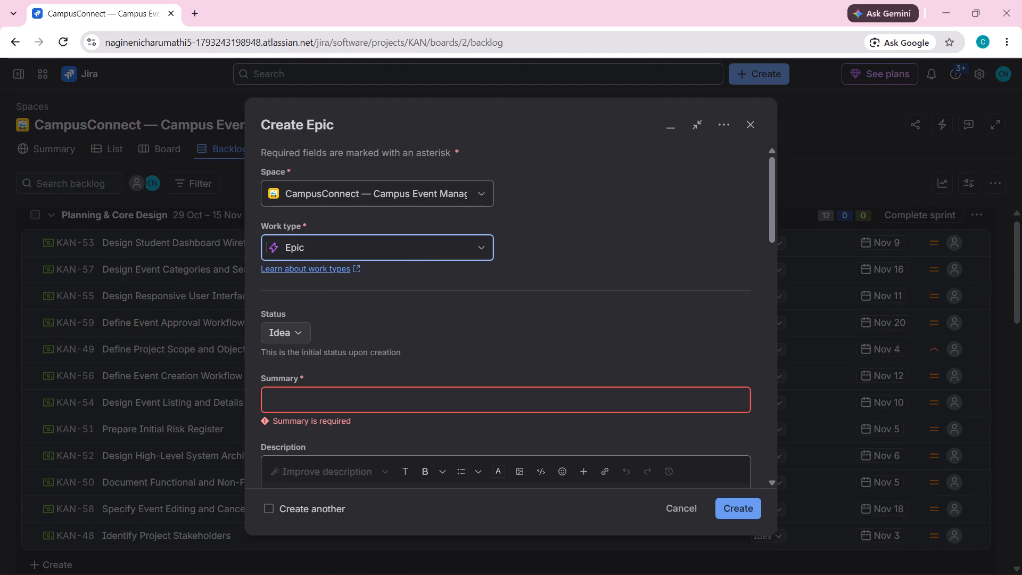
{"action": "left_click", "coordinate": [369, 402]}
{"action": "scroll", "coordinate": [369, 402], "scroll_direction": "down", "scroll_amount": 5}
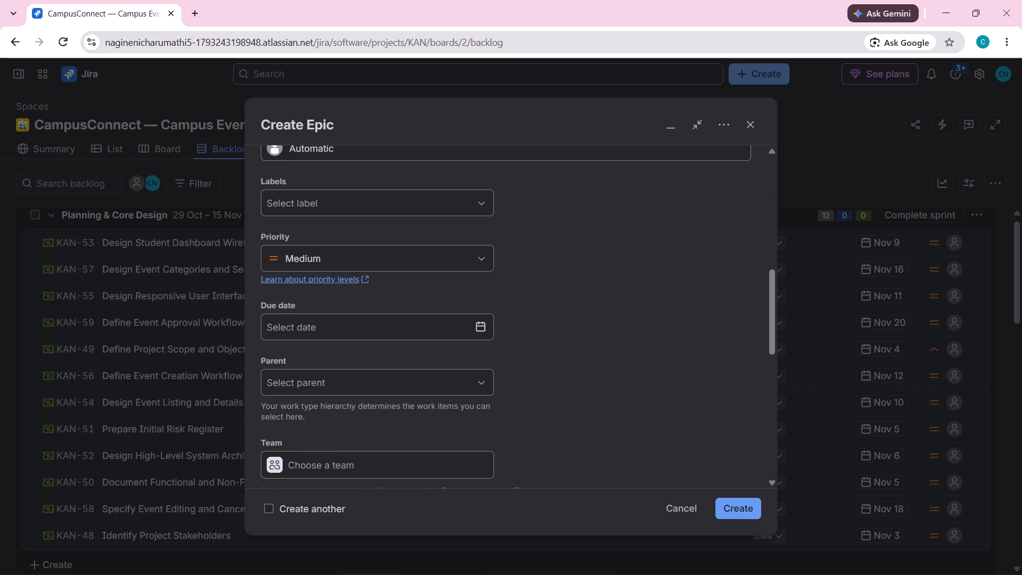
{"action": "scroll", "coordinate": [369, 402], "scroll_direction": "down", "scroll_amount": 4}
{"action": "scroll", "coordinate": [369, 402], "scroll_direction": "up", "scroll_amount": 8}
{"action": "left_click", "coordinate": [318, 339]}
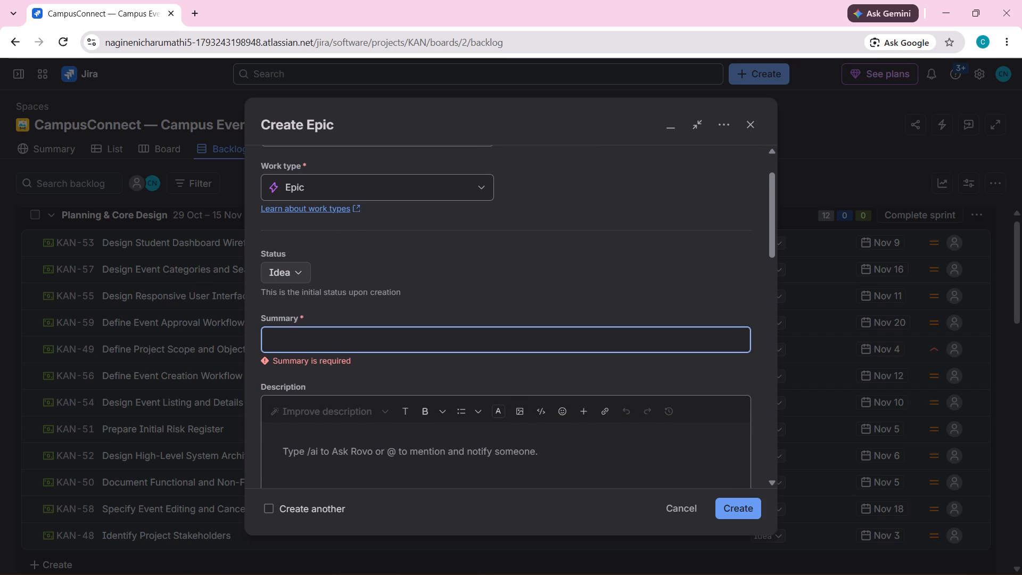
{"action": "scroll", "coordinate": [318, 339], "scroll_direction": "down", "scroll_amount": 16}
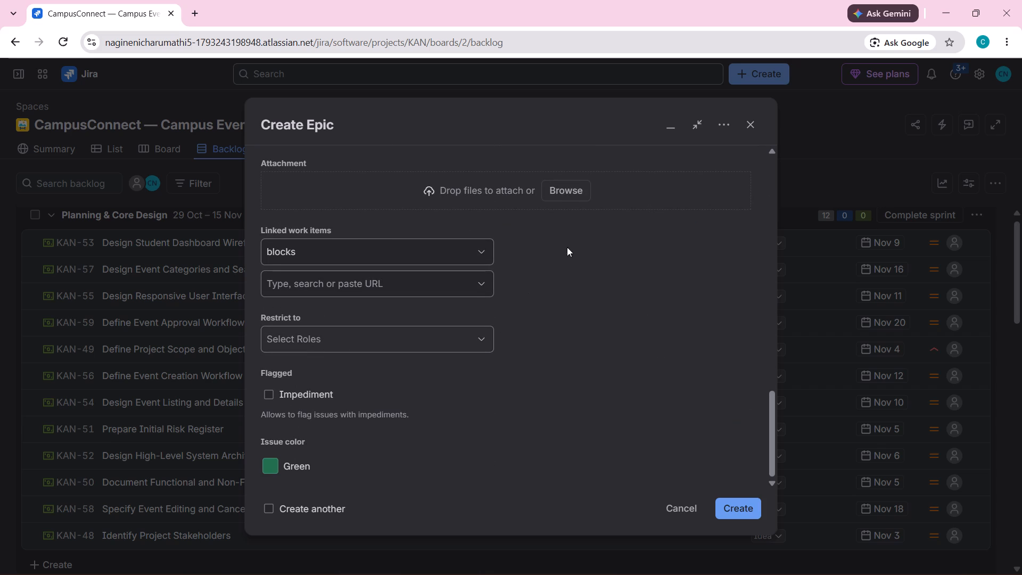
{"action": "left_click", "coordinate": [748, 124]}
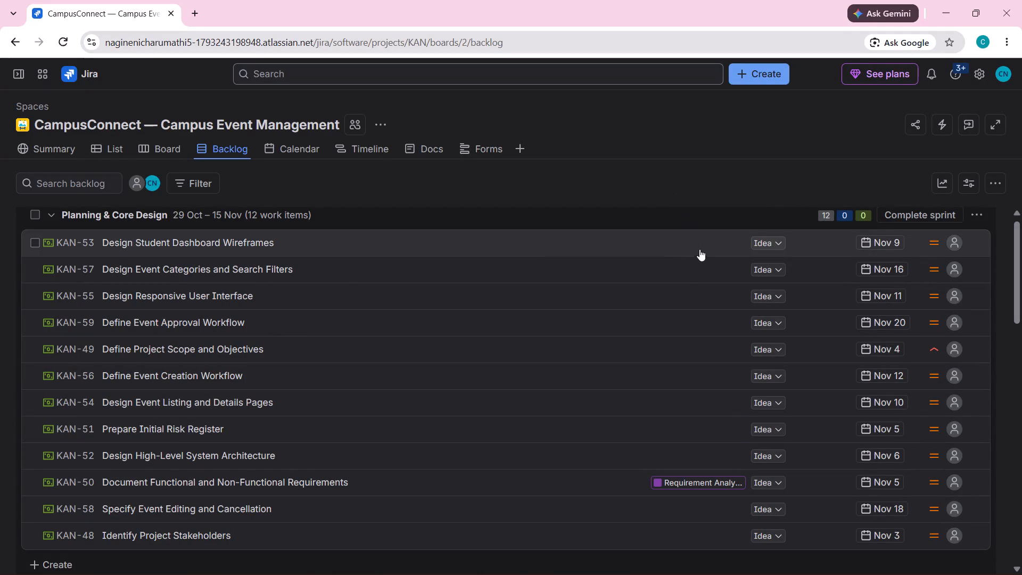
Assign epic KAN-5 Requirement Analysis & Project Planning as the parent of KAN-53 Design Student Dashboard Wireframes.
{"action": "left_click", "coordinate": [681, 247]}
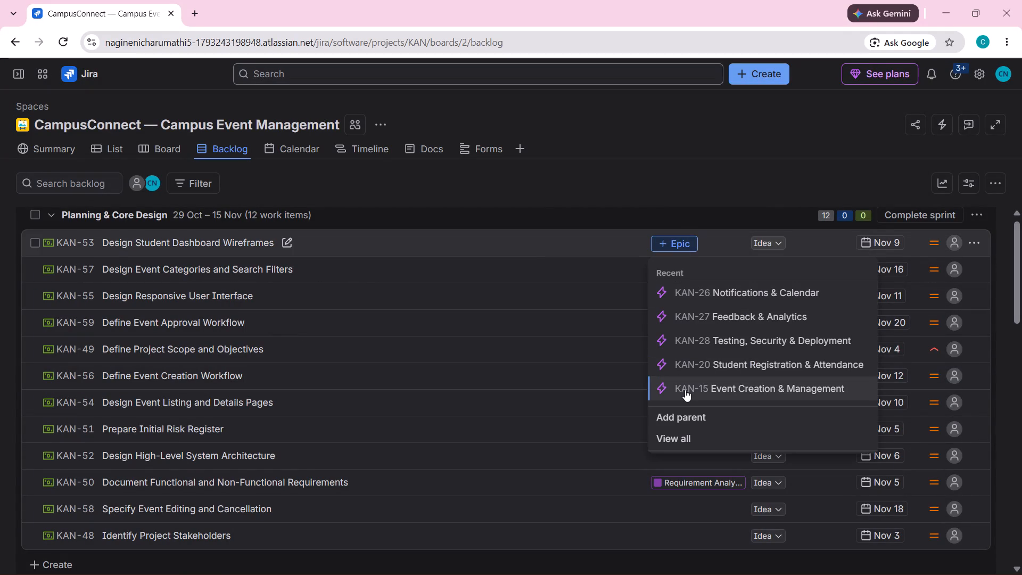
{"action": "scroll", "coordinate": [685, 390], "scroll_direction": "down", "scroll_amount": 1}
{"action": "scroll", "coordinate": [725, 331], "scroll_direction": "up", "scroll_amount": 2}
{"action": "left_click", "coordinate": [694, 445]}
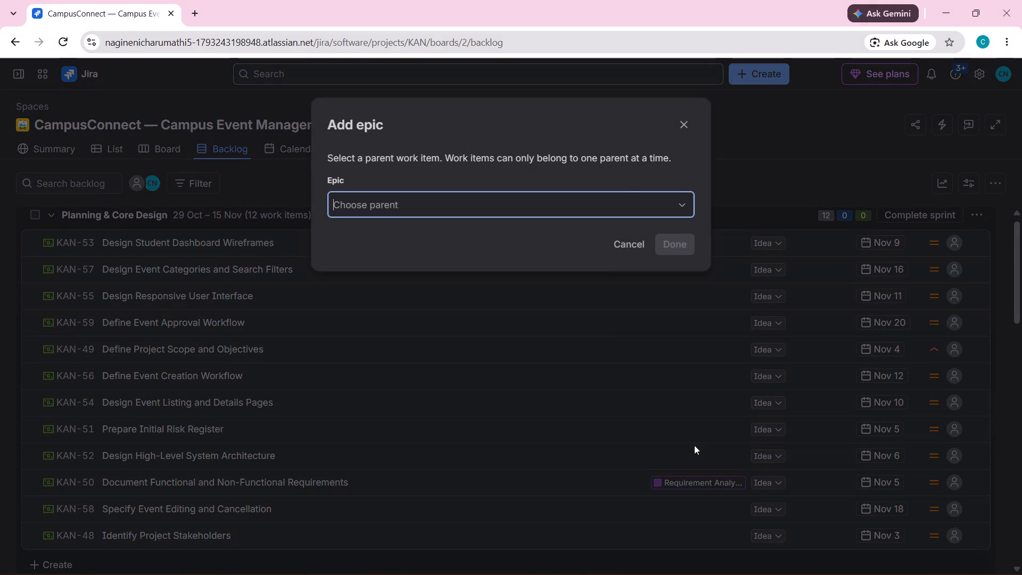
{"action": "left_click", "coordinate": [557, 209]}
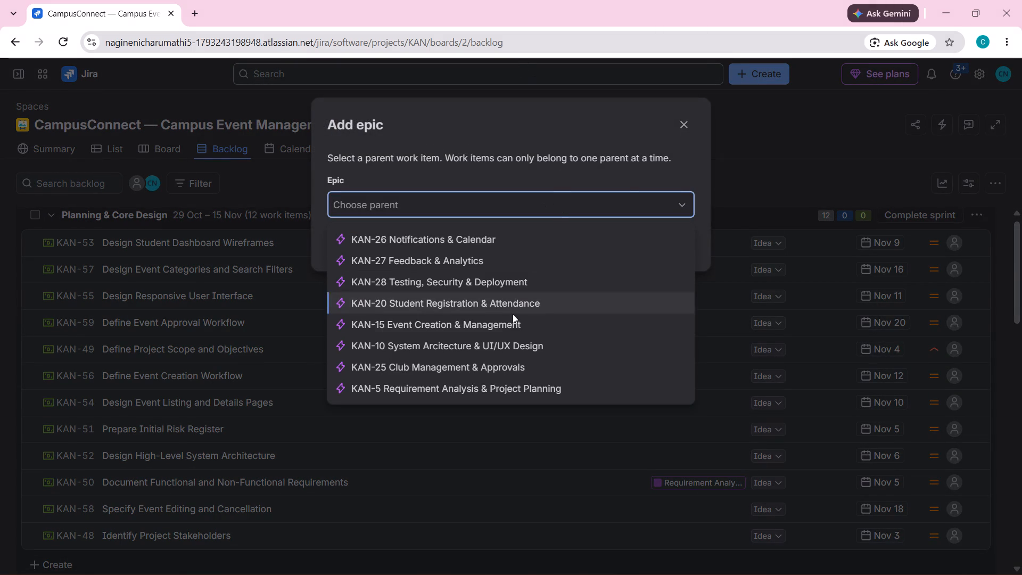
{"action": "left_click", "coordinate": [459, 391]}
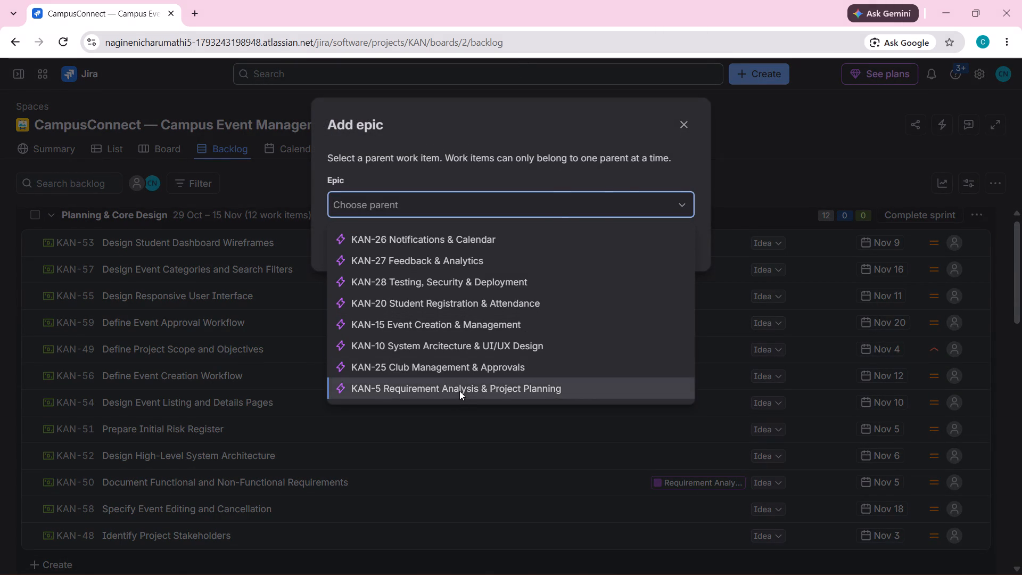
{"action": "left_click", "coordinate": [680, 247]}
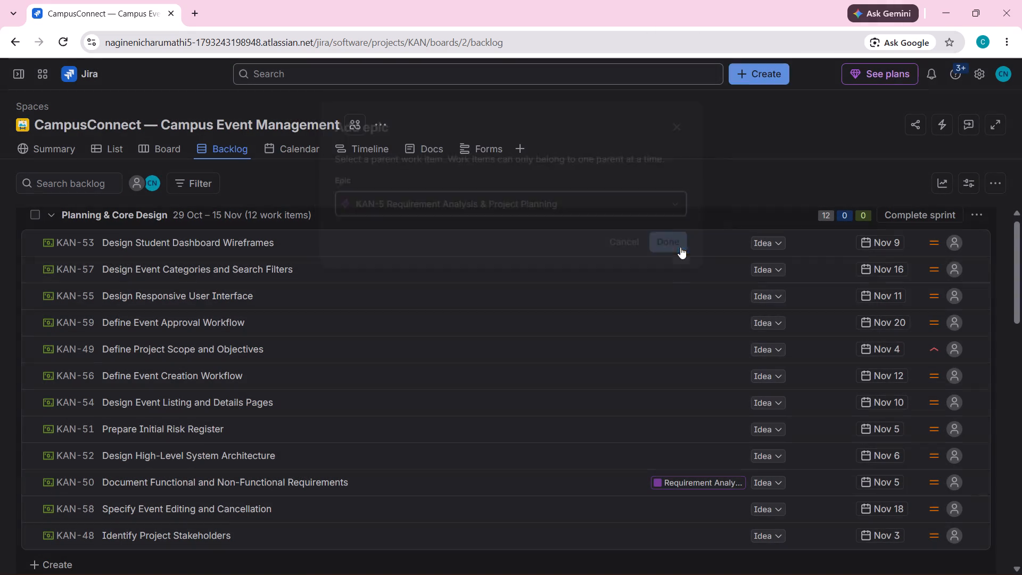
Assign epic KAN-5 Requirement Analysis & Project Planning as the parent of KAN-57 and KAN-55.
{"action": "scroll", "coordinate": [656, 319], "scroll_direction": "up", "scroll_amount": 3}
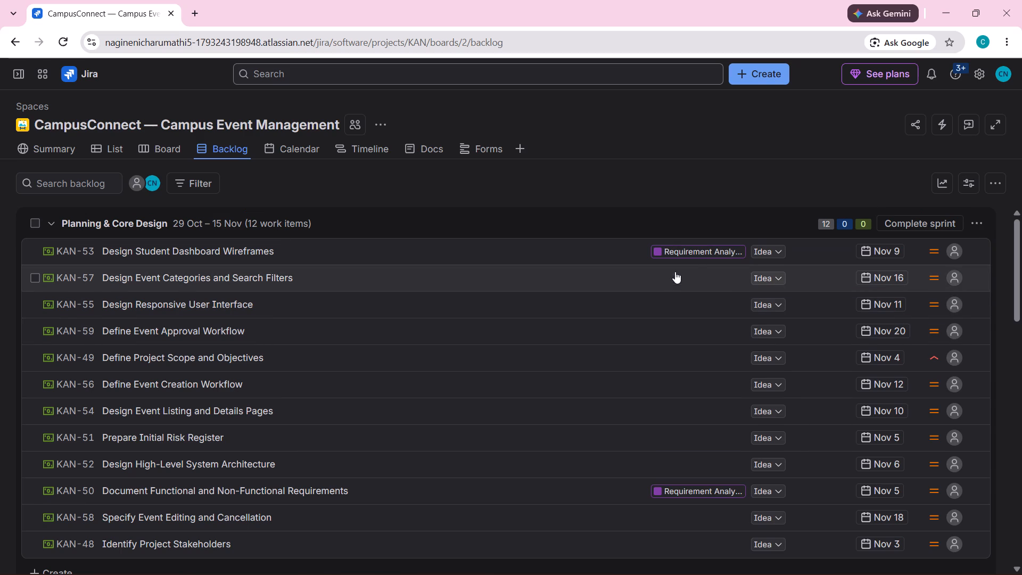
{"action": "left_click", "coordinate": [668, 273]}
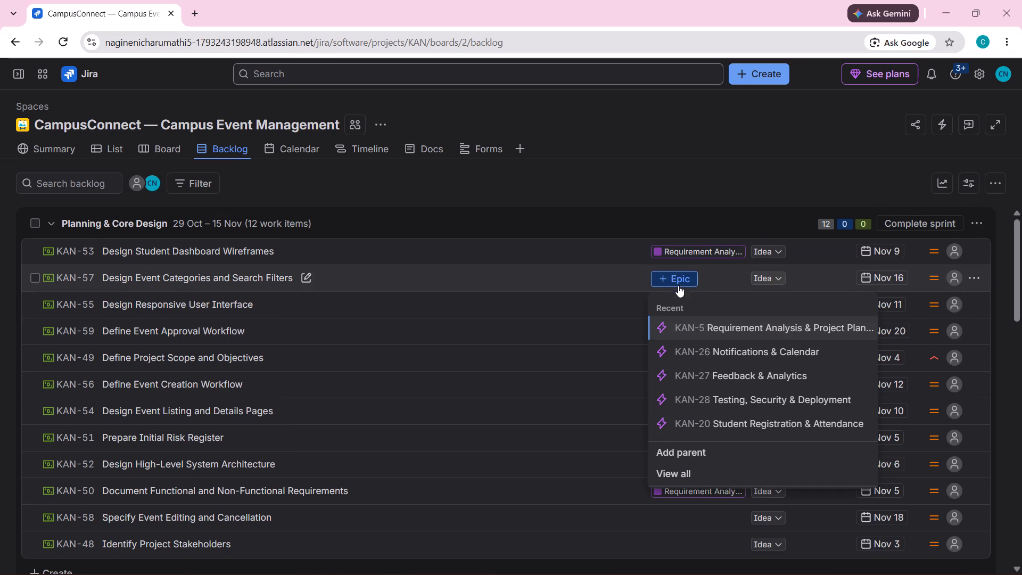
{"action": "left_click", "coordinate": [715, 322]}
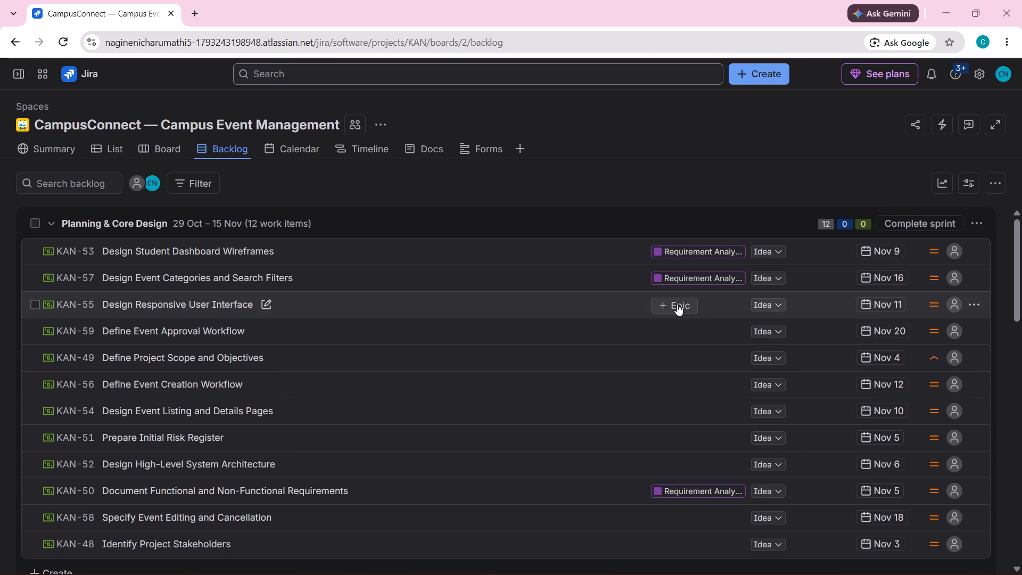
{"action": "left_click", "coordinate": [676, 303]}
{"action": "left_click", "coordinate": [693, 351]}
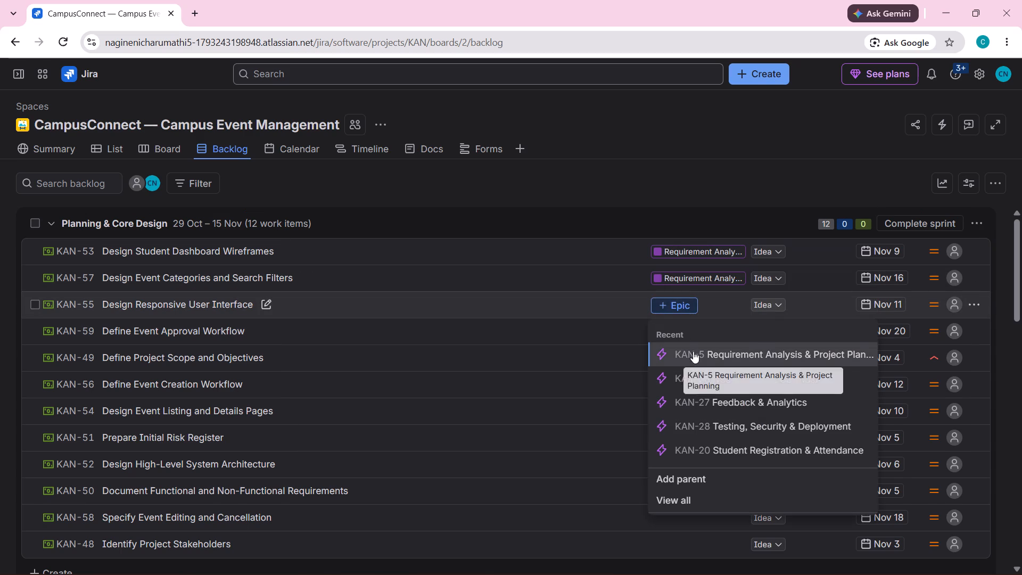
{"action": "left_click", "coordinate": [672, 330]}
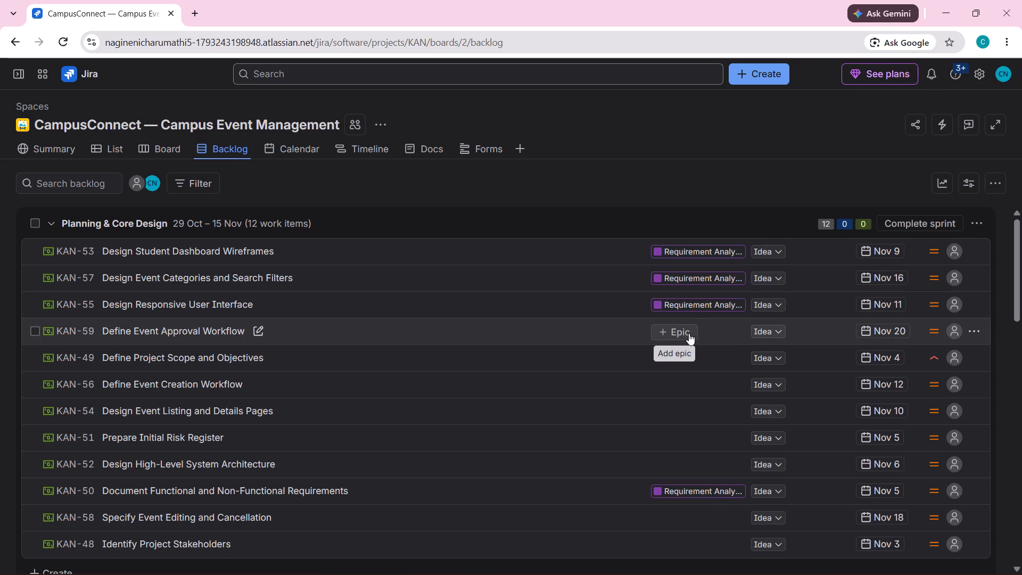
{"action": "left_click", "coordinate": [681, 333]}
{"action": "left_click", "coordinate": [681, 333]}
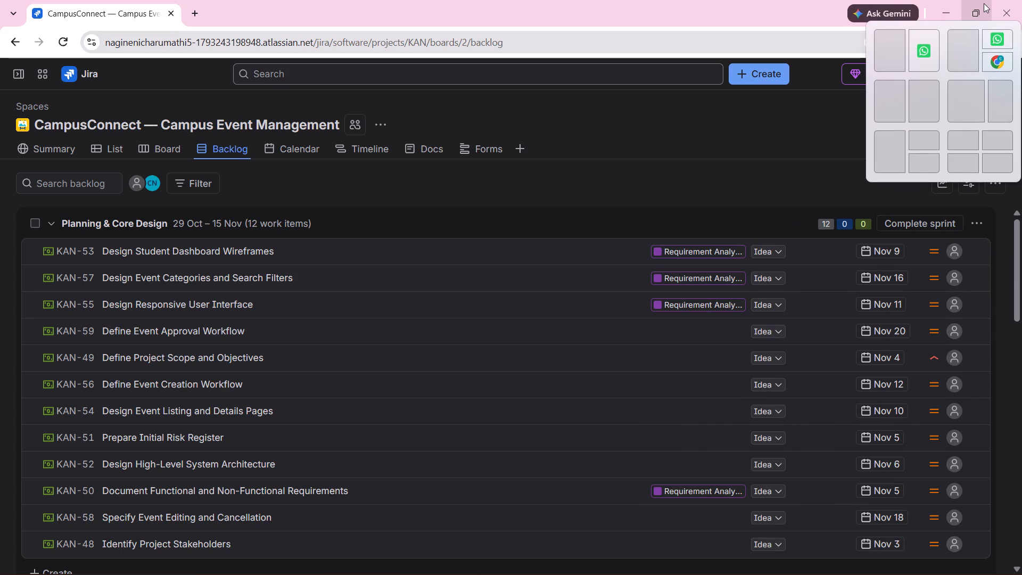
Reload the project timeline and examine the scheduled bars of the epics across the sprint weeks.
{"action": "left_click", "coordinate": [362, 149]}
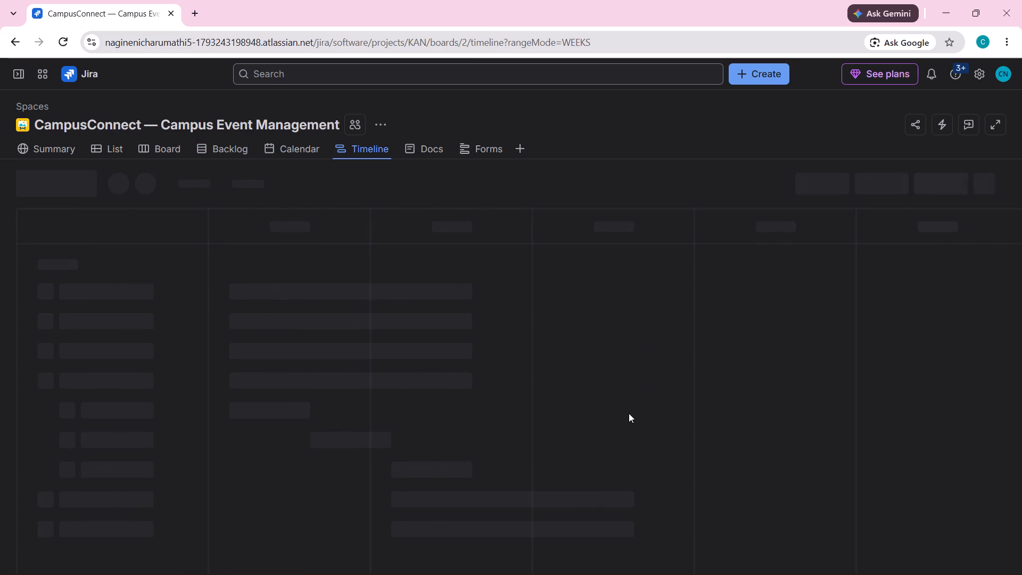
{"action": "scroll", "coordinate": [629, 413], "scroll_direction": "left", "scroll_amount": 8}
{"action": "scroll", "coordinate": [629, 413], "scroll_direction": "right", "scroll_amount": 11}
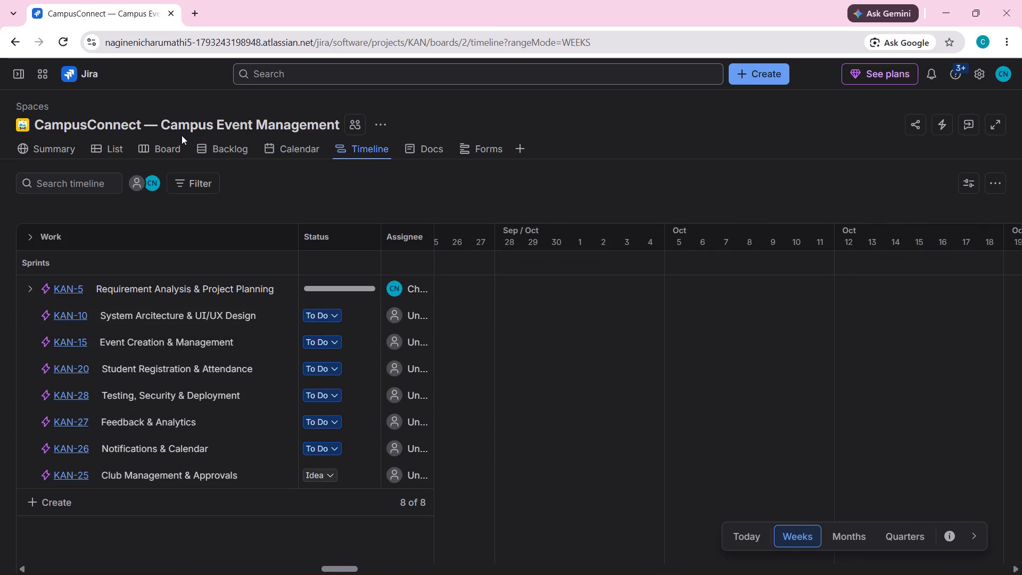
{"action": "key", "text": "ctrl+r"}
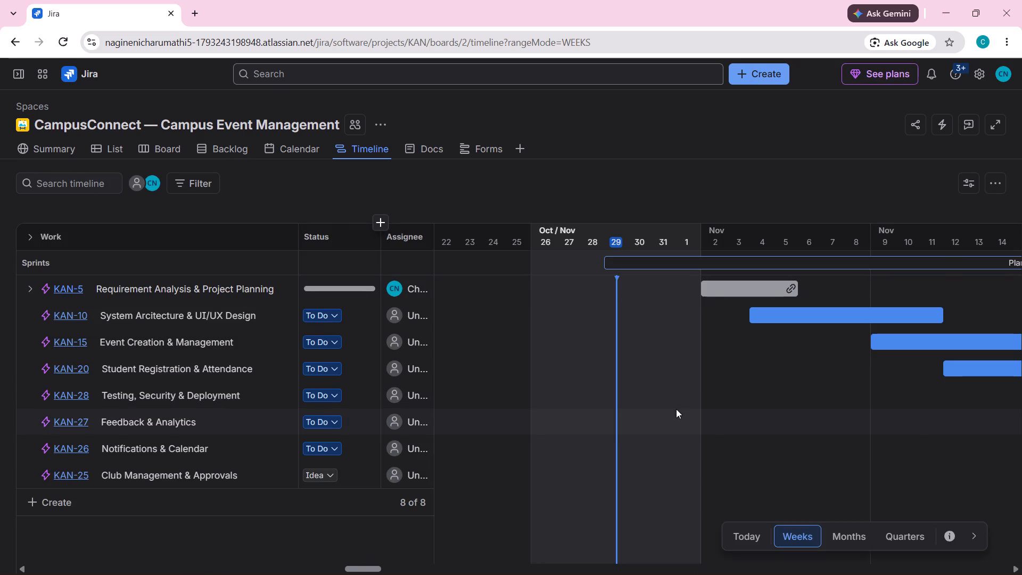
{"action": "scroll", "coordinate": [676, 409], "scroll_direction": "left", "scroll_amount": 8}
{"action": "scroll", "coordinate": [676, 409], "scroll_direction": "right", "scroll_amount": 10}
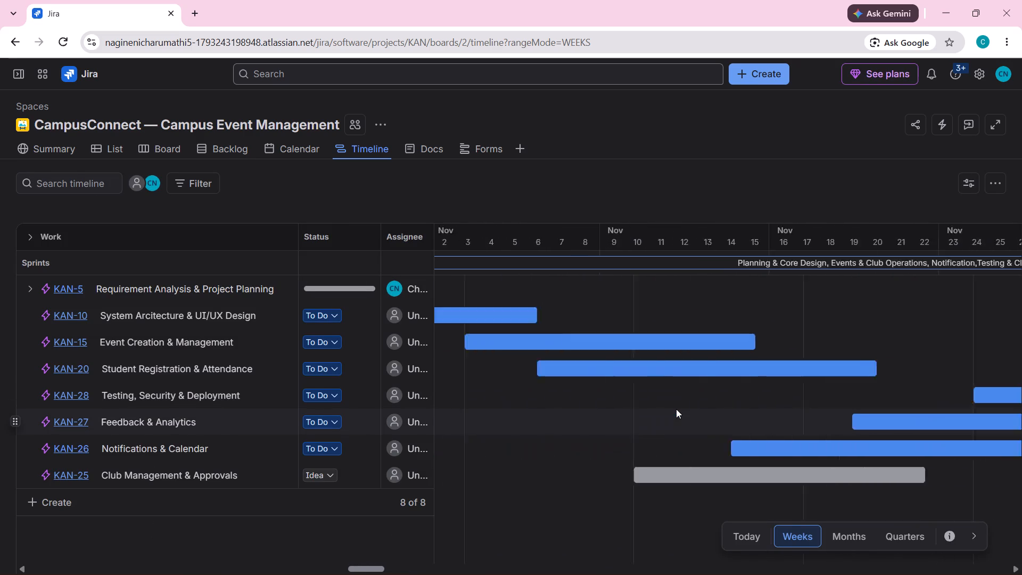
{"action": "scroll", "coordinate": [676, 409], "scroll_direction": "right", "scroll_amount": 1}
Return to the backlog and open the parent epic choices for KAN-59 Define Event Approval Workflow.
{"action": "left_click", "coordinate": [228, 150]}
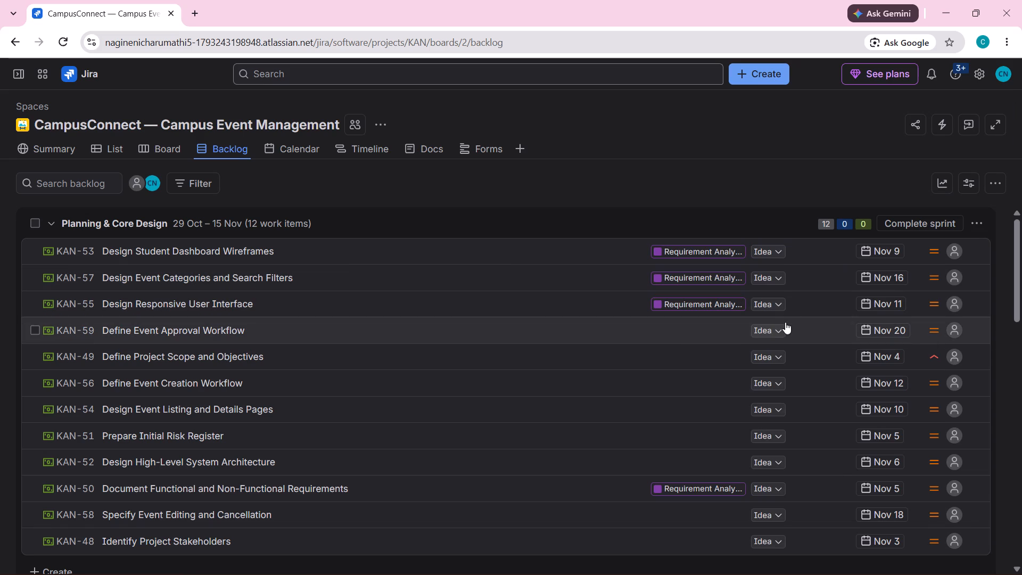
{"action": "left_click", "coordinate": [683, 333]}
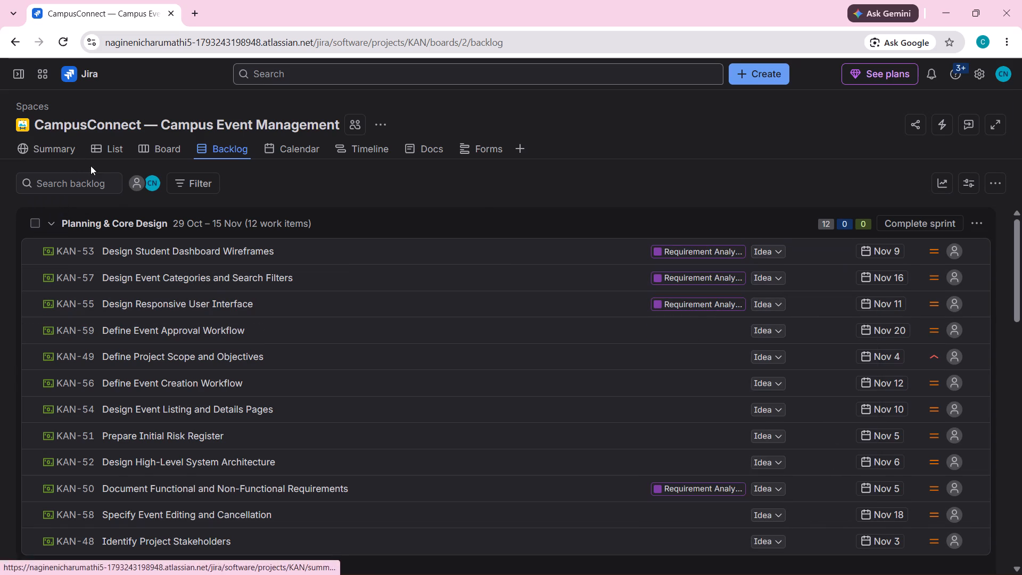
On the timeline, set the status of epic KAN-10 System Arcitecture & UI/UX Design to In Progress.
{"action": "left_click", "coordinate": [369, 149]}
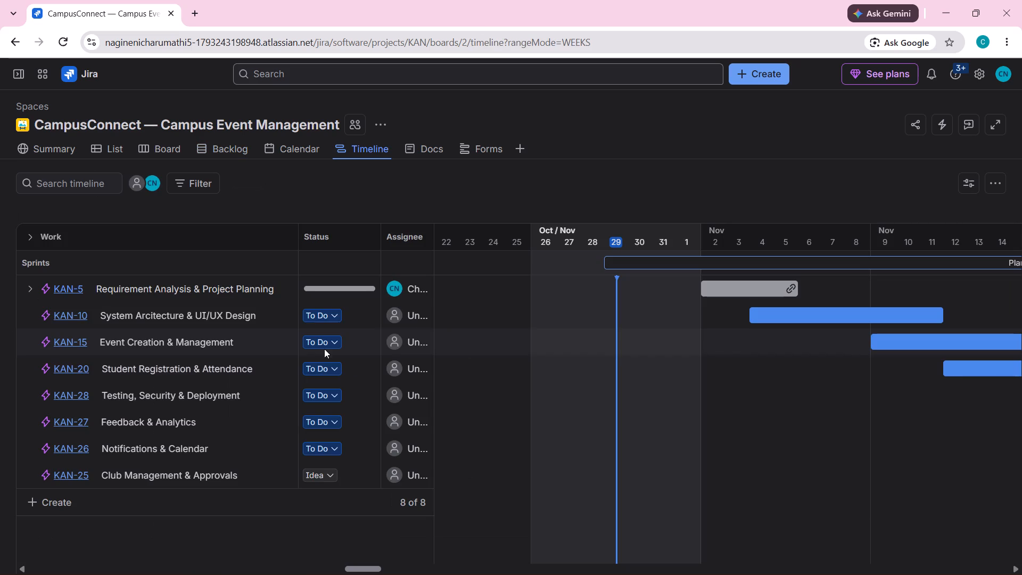
{"action": "left_click", "coordinate": [325, 317]}
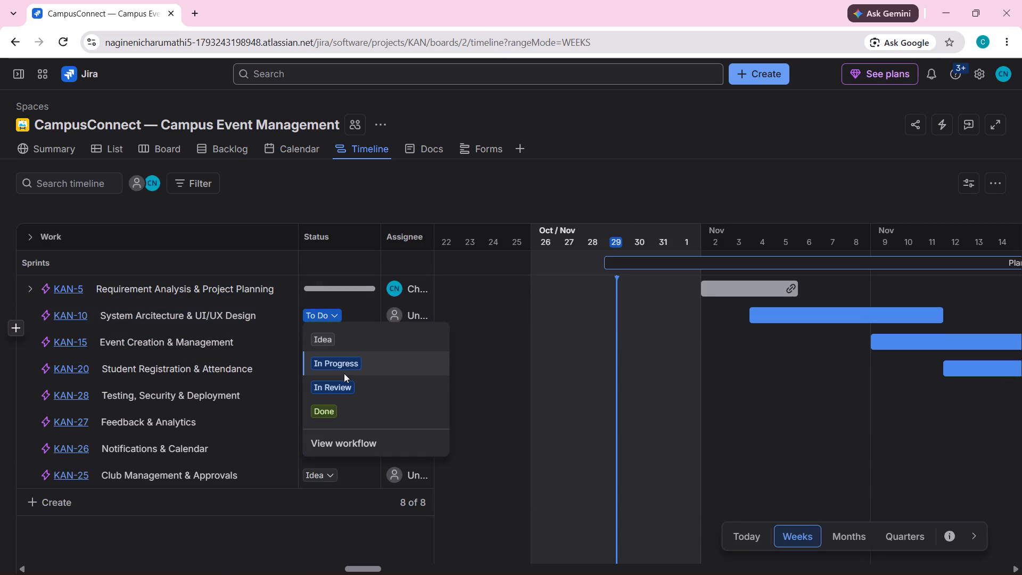
{"action": "left_click", "coordinate": [344, 373]}
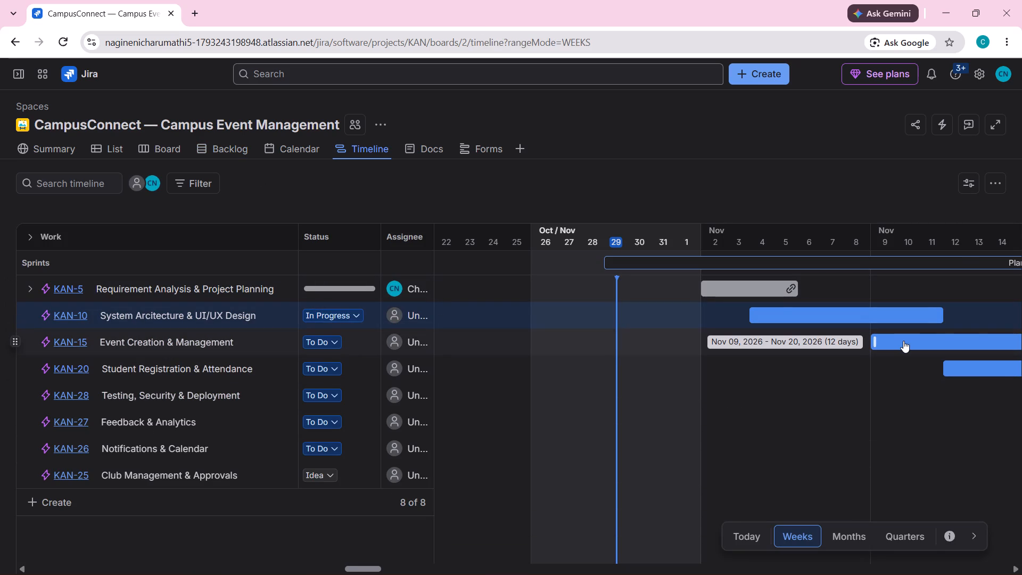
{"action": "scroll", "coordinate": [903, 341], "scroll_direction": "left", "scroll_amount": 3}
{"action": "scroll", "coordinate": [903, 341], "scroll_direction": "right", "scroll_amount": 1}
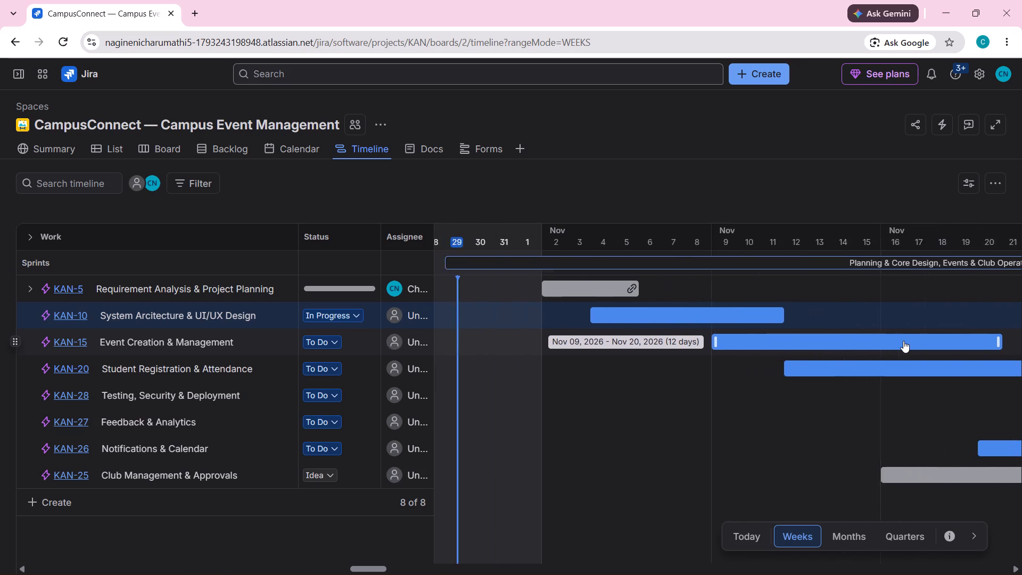
Check the scheduled epics on the timeline against the parent epic choices for KAN-59 Define Event Approval Workflow in the backlog.
{"action": "scroll", "coordinate": [903, 341], "scroll_direction": "right", "scroll_amount": 2}
{"action": "left_click", "coordinate": [337, 283]}
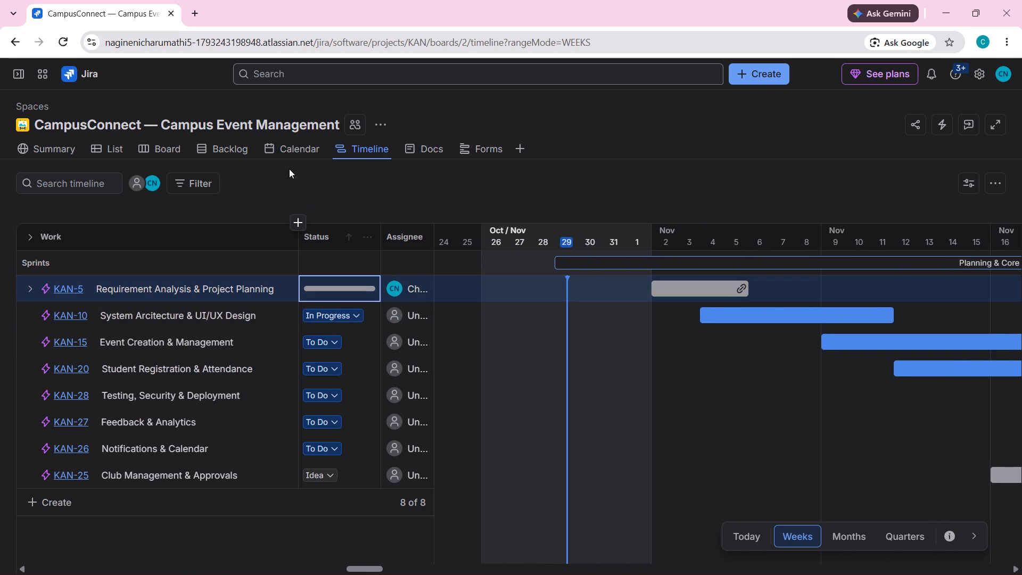
{"action": "left_click", "coordinate": [229, 147]}
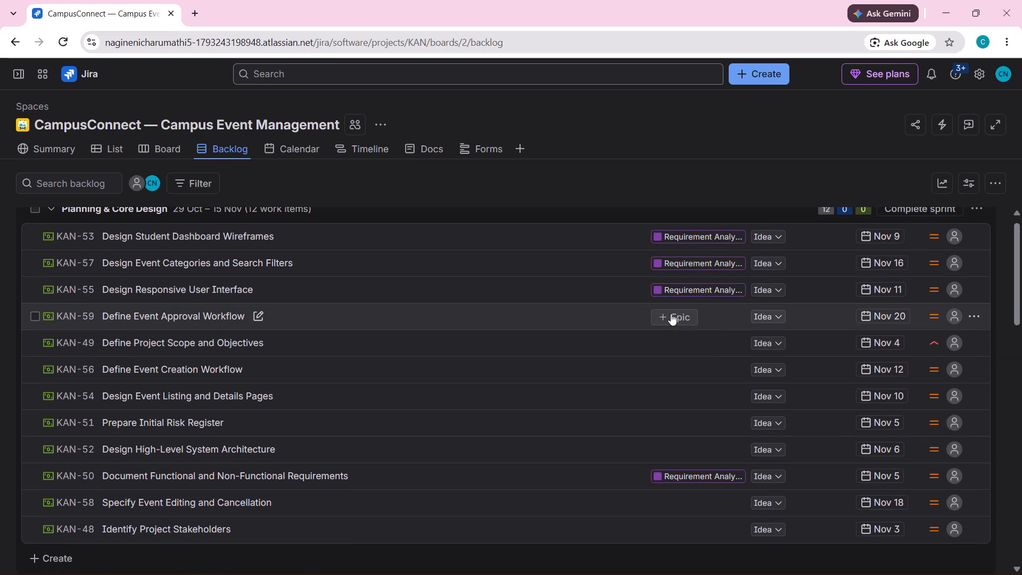
{"action": "left_click", "coordinate": [671, 314]}
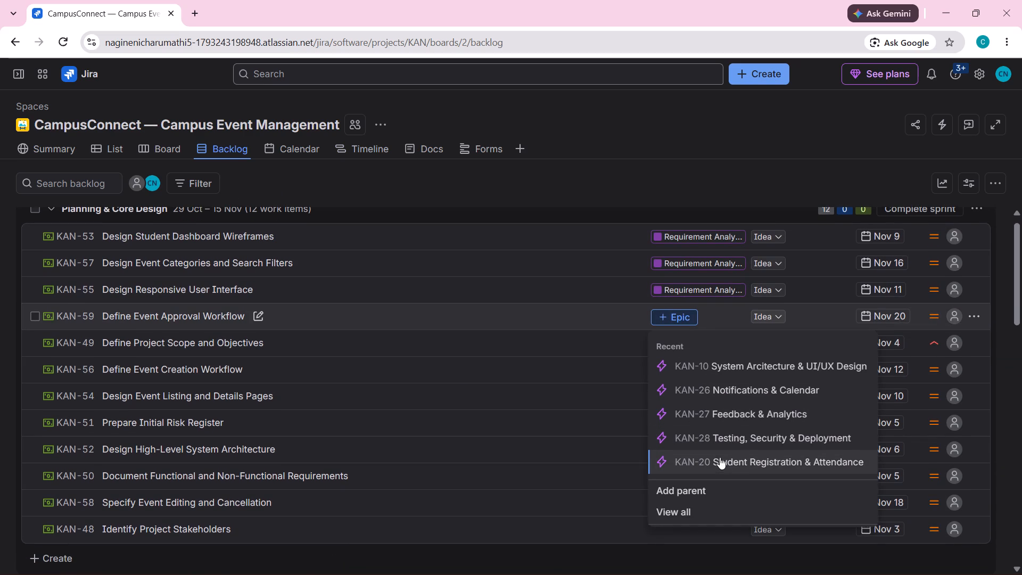
{"action": "left_click", "coordinate": [352, 150]}
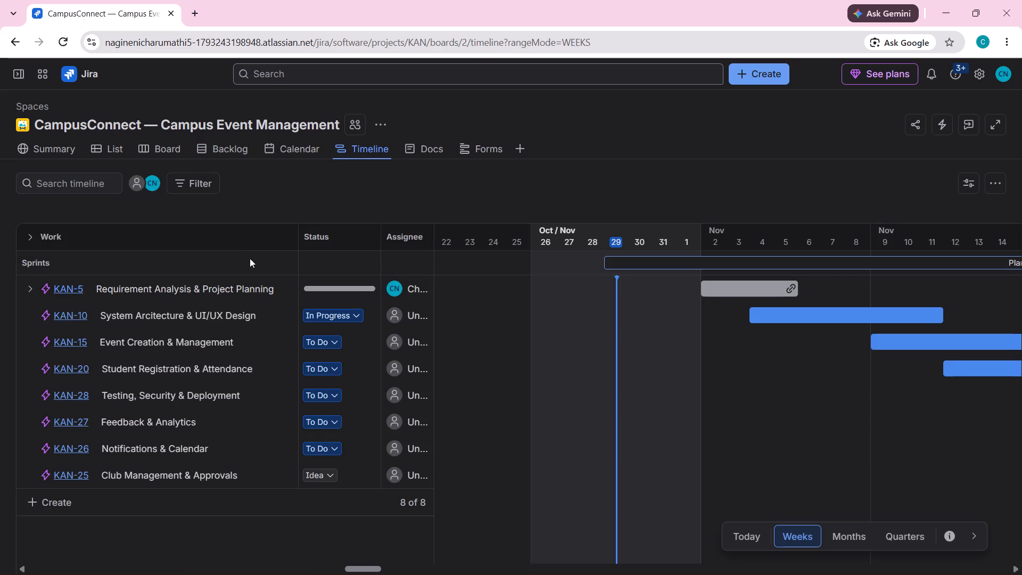
In the backlog, assign epic KAN-10 System Arcitecture & UI/UX Design as the parent of KAN-59 Define Event Approval Workflow.
{"action": "left_click", "coordinate": [227, 147]}
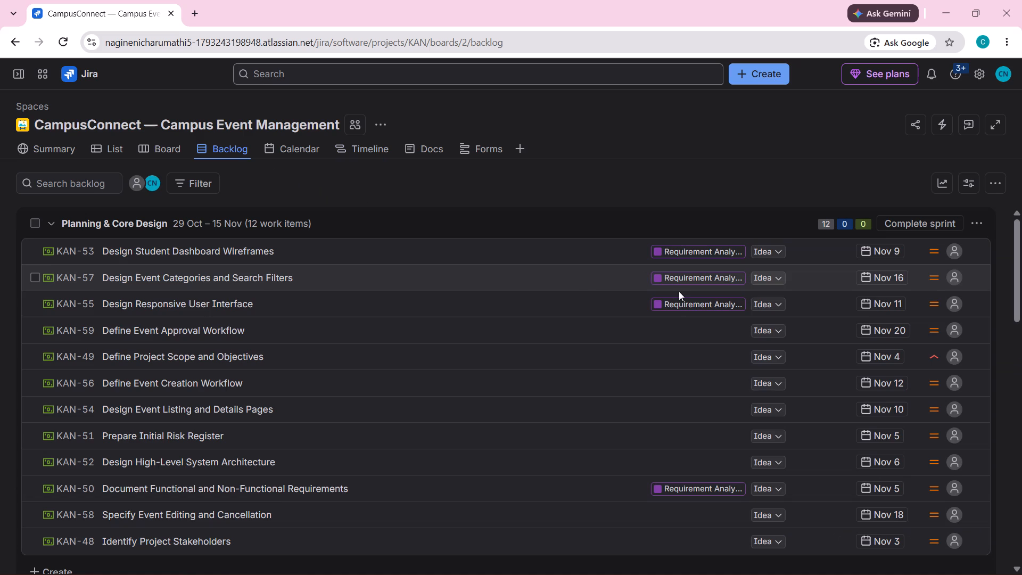
{"action": "left_click", "coordinate": [674, 330]}
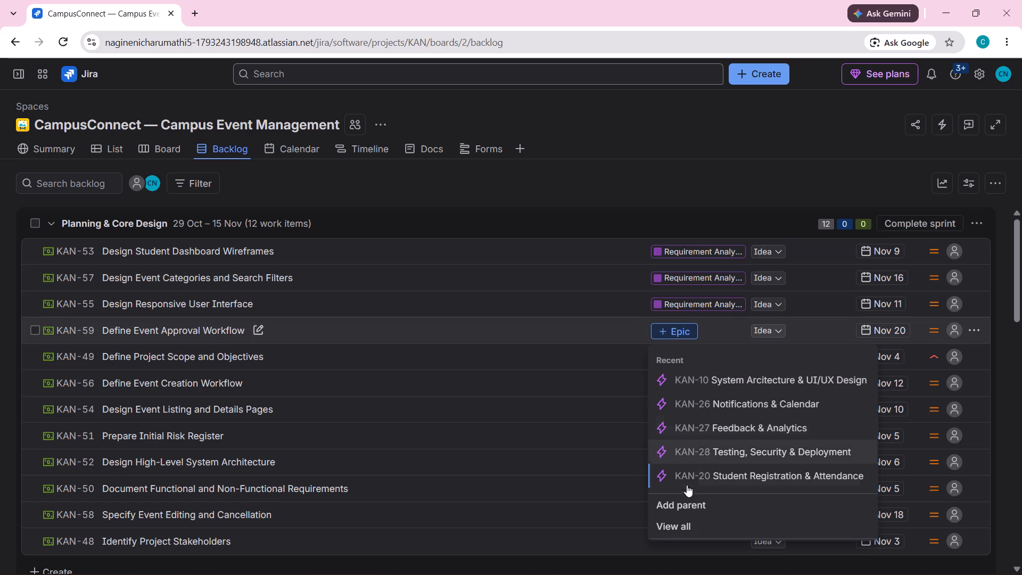
{"action": "left_click", "coordinate": [672, 529]}
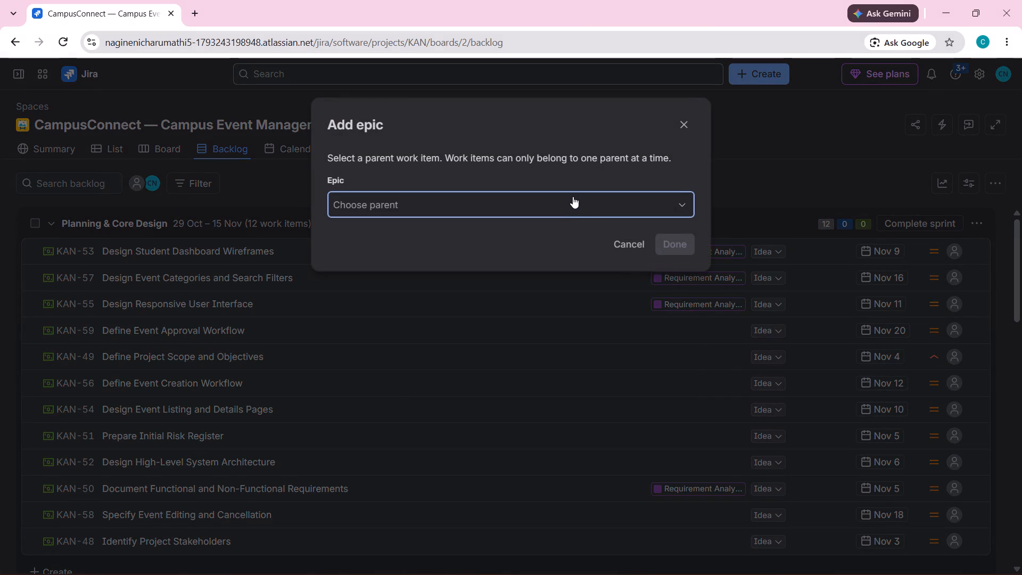
{"action": "left_click", "coordinate": [573, 196]}
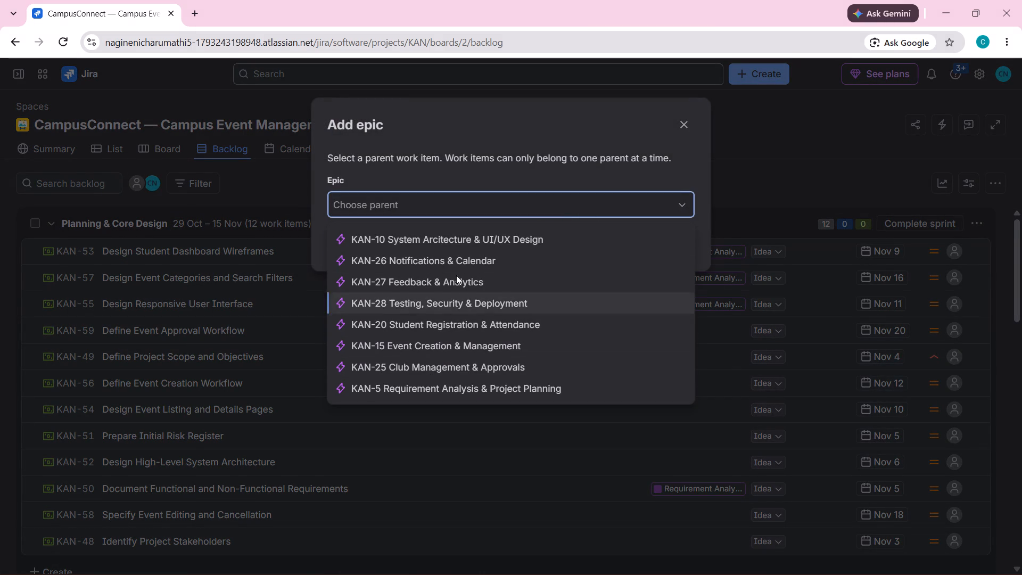
{"action": "left_click", "coordinate": [450, 240]}
{"action": "left_click", "coordinate": [675, 241]}
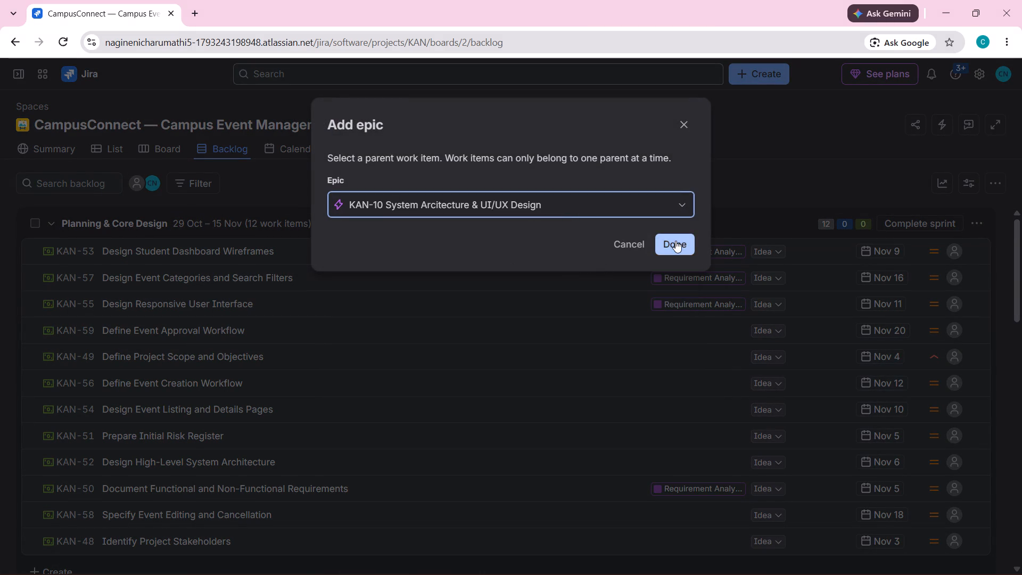
Assign epic KAN-10 System Arcitecture & UI/UX Design as the parent of KAN-49, KAN-56 and KAN-54.
{"action": "left_click", "coordinate": [671, 357]}
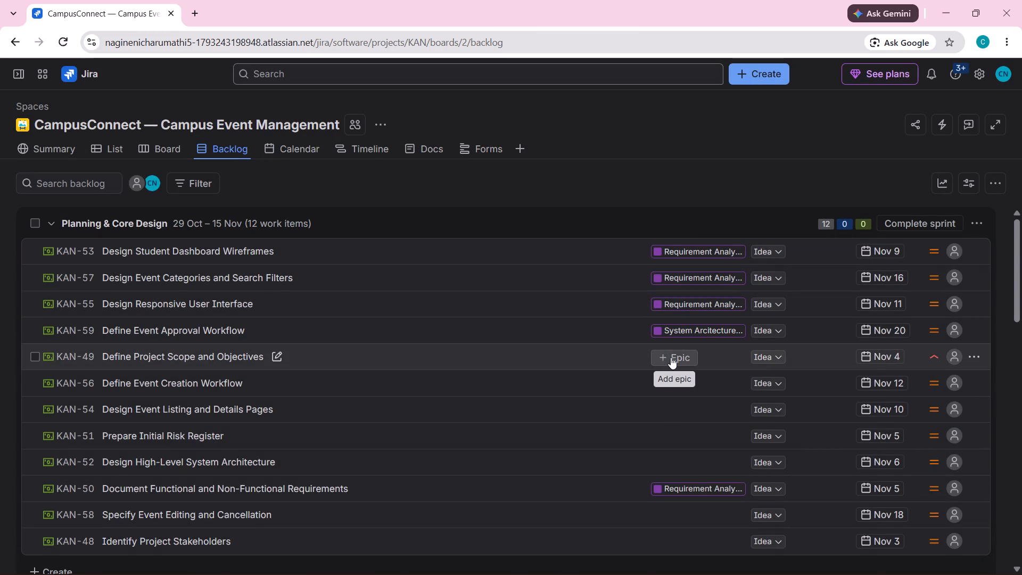
{"action": "left_click", "coordinate": [724, 413]}
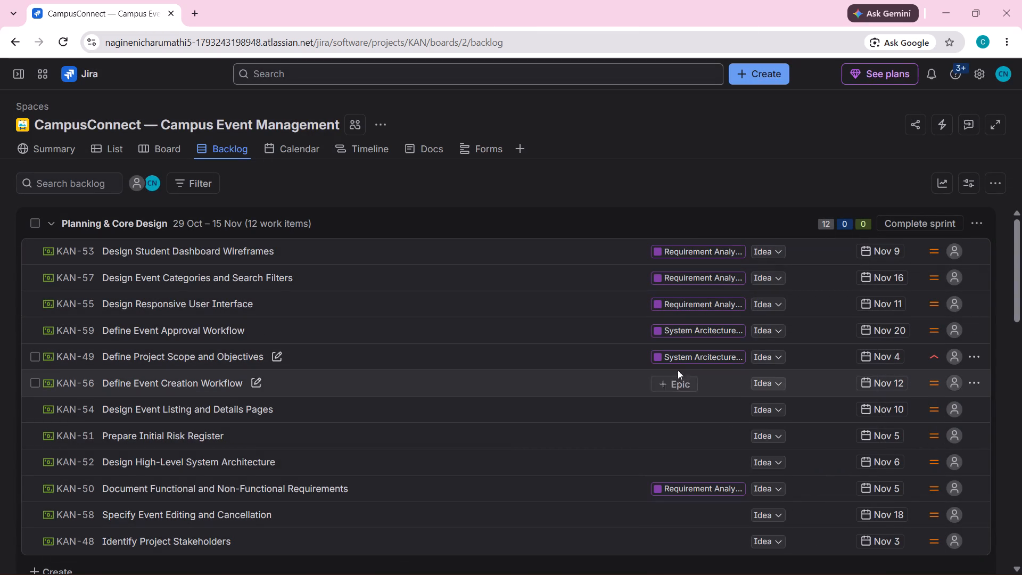
{"action": "left_click", "coordinate": [664, 384]}
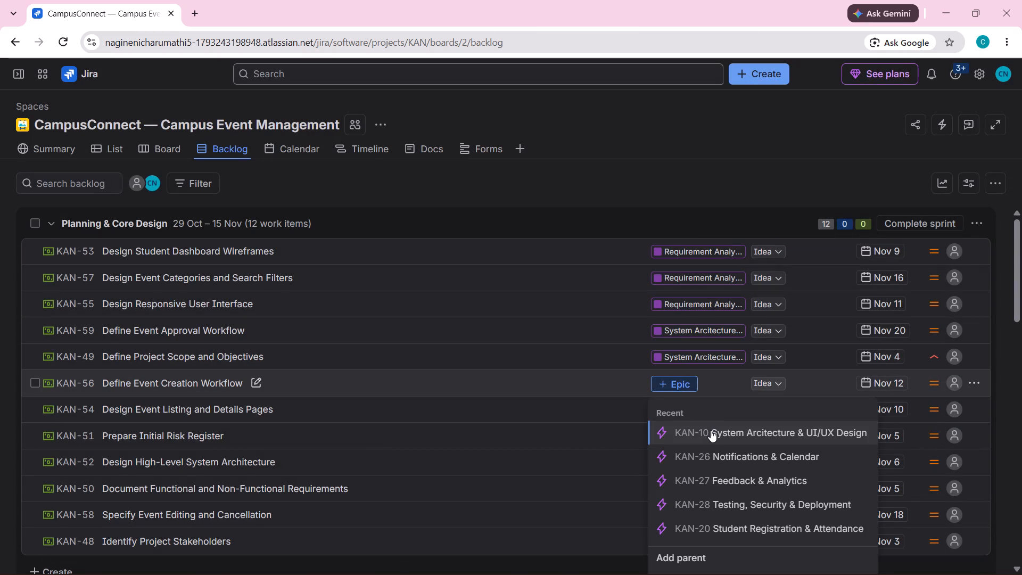
{"action": "left_click", "coordinate": [711, 430]}
{"action": "left_click", "coordinate": [670, 403]}
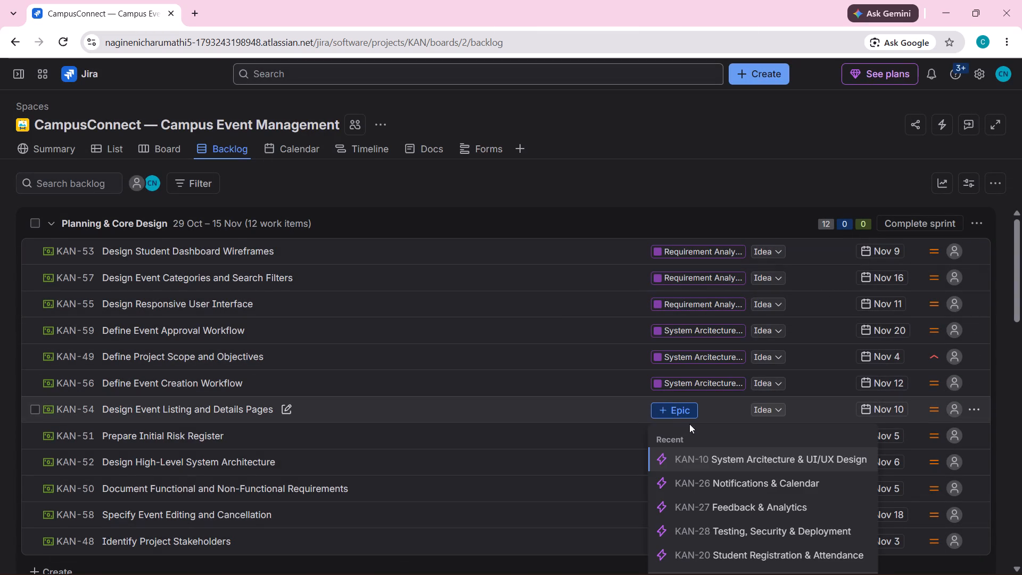
{"action": "left_click", "coordinate": [713, 458]}
Assign epic KAN-20 Student Registration & Attendance as the parent of KAN-51, KAN-52, KAN-48 and KAN-58.
{"action": "scroll", "coordinate": [686, 447], "scroll_direction": "down", "scroll_amount": 1}
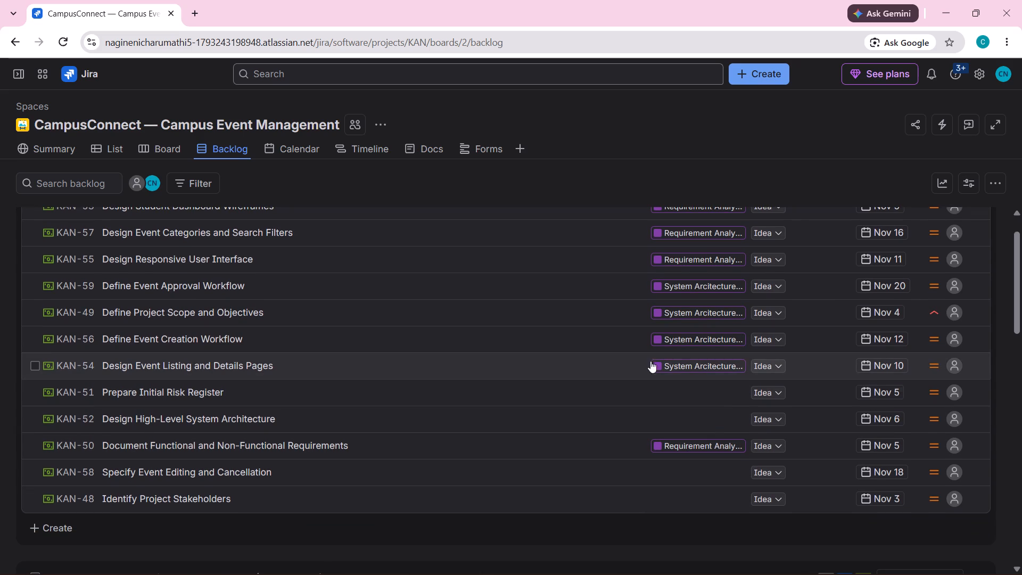
{"action": "left_click", "coordinate": [668, 393]}
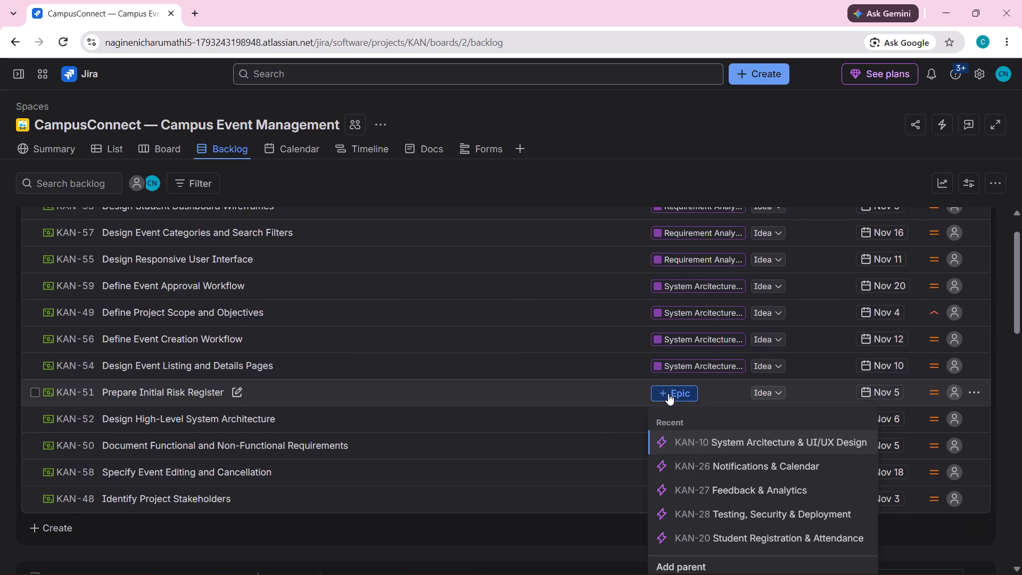
{"action": "scroll", "coordinate": [694, 529], "scroll_direction": "down", "scroll_amount": 1}
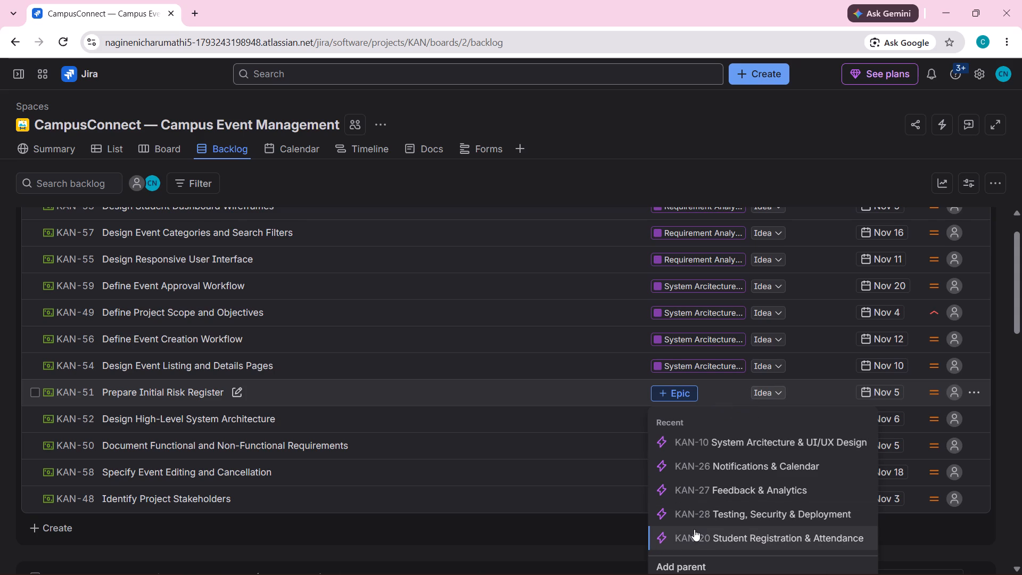
{"action": "scroll", "coordinate": [694, 529], "scroll_direction": "down", "scroll_amount": 1}
{"action": "left_click", "coordinate": [710, 540]}
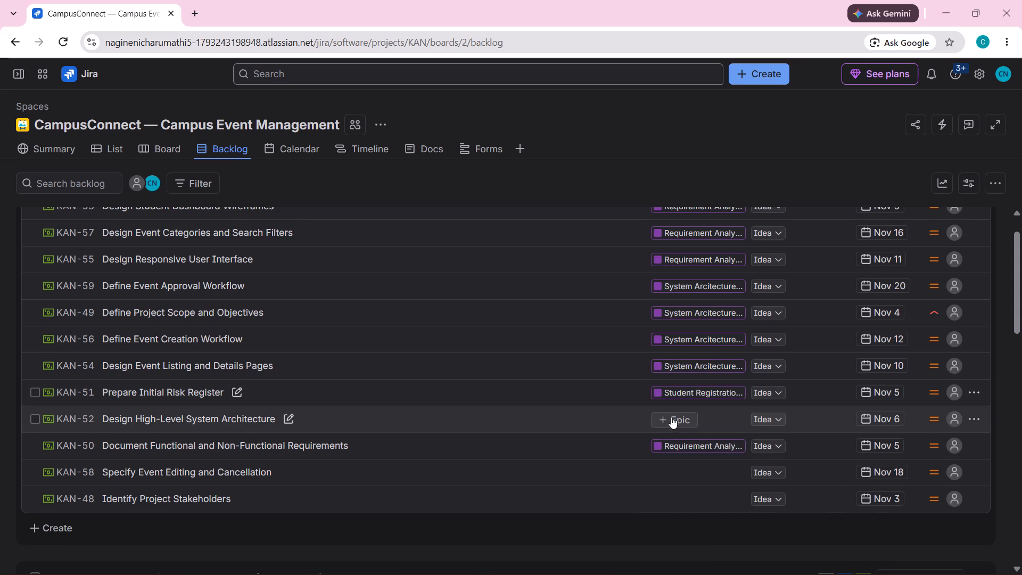
{"action": "left_click", "coordinate": [671, 416]}
{"action": "left_click", "coordinate": [700, 471]}
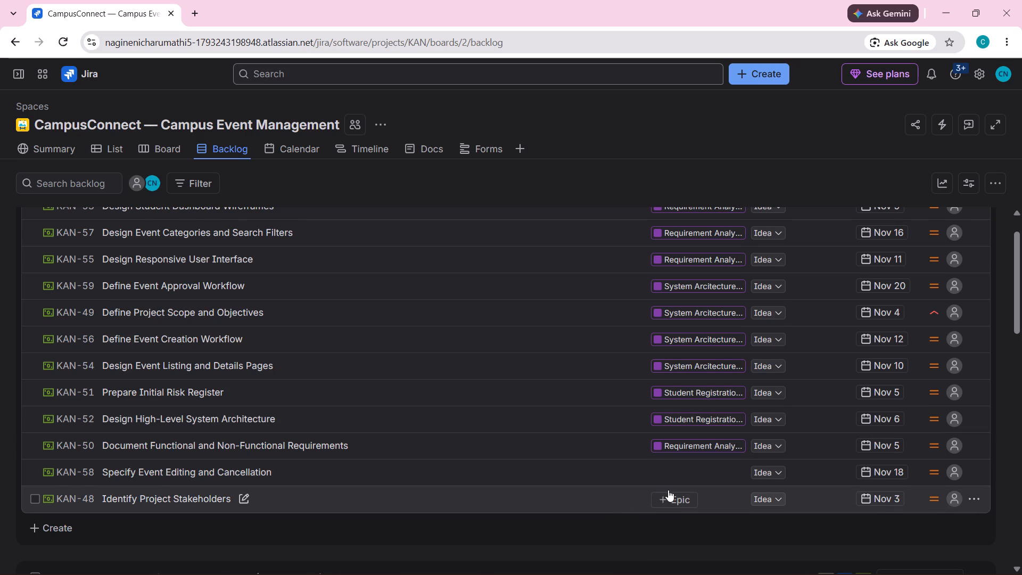
{"action": "left_click", "coordinate": [665, 497]}
{"action": "left_click", "coordinate": [702, 548]}
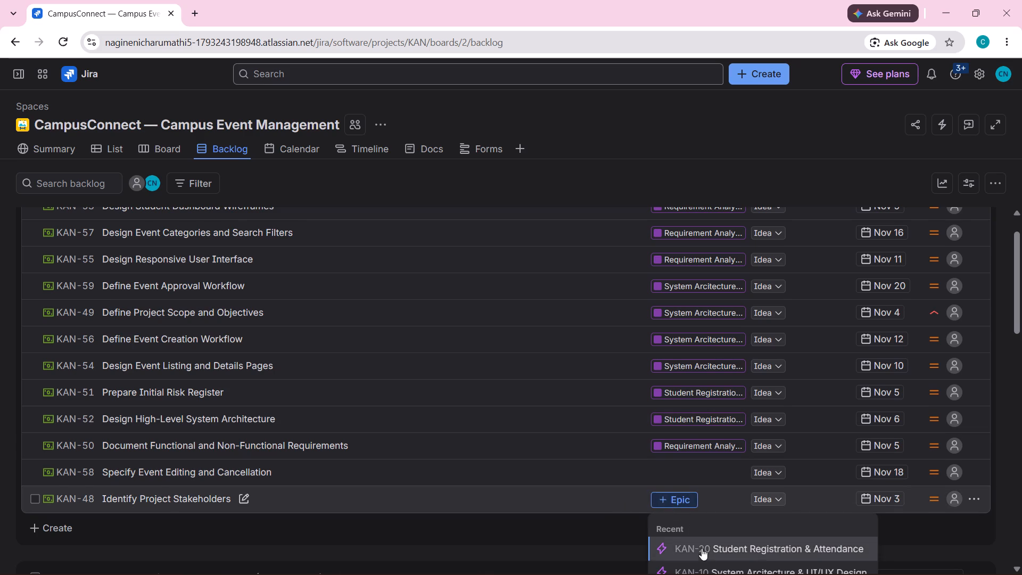
{"action": "left_click", "coordinate": [667, 470]}
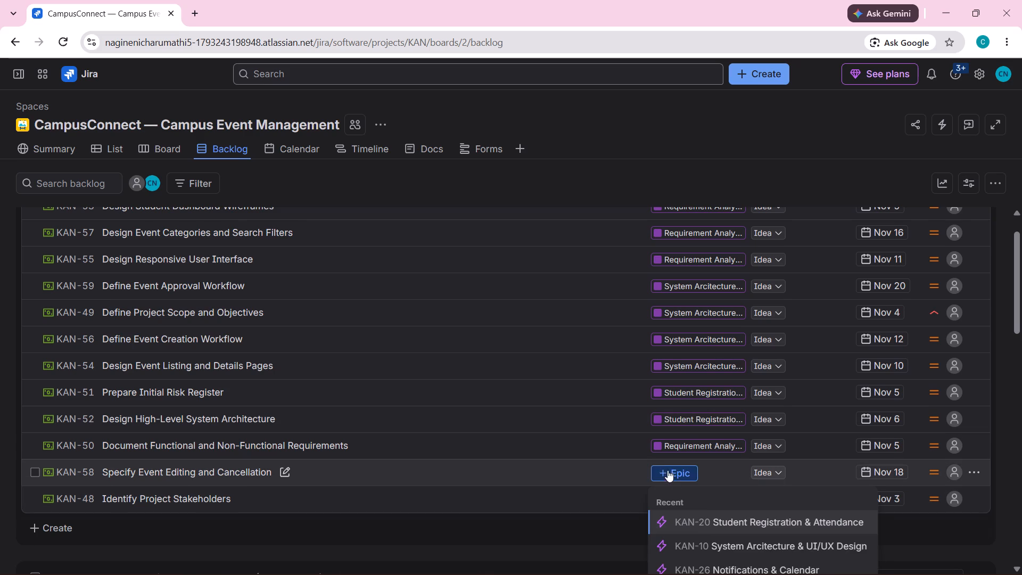
{"action": "left_click", "coordinate": [704, 519]}
Reopen the project timeline, check the network connection while it loads, and examine the scheduled bars of the epics.
{"action": "scroll", "coordinate": [641, 504], "scroll_direction": "down", "scroll_amount": 2}
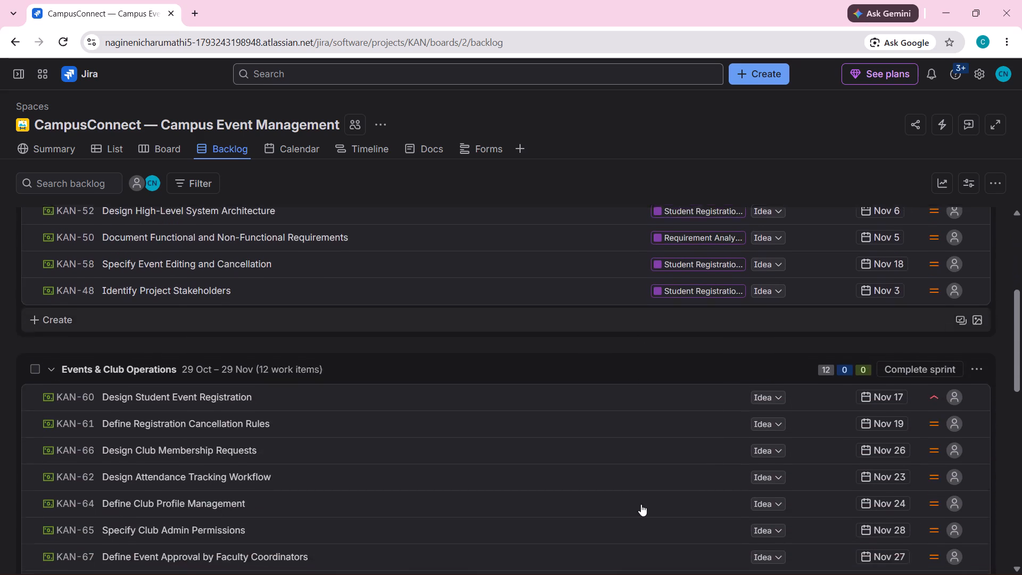
{"action": "scroll", "coordinate": [641, 504], "scroll_direction": "down", "scroll_amount": 2}
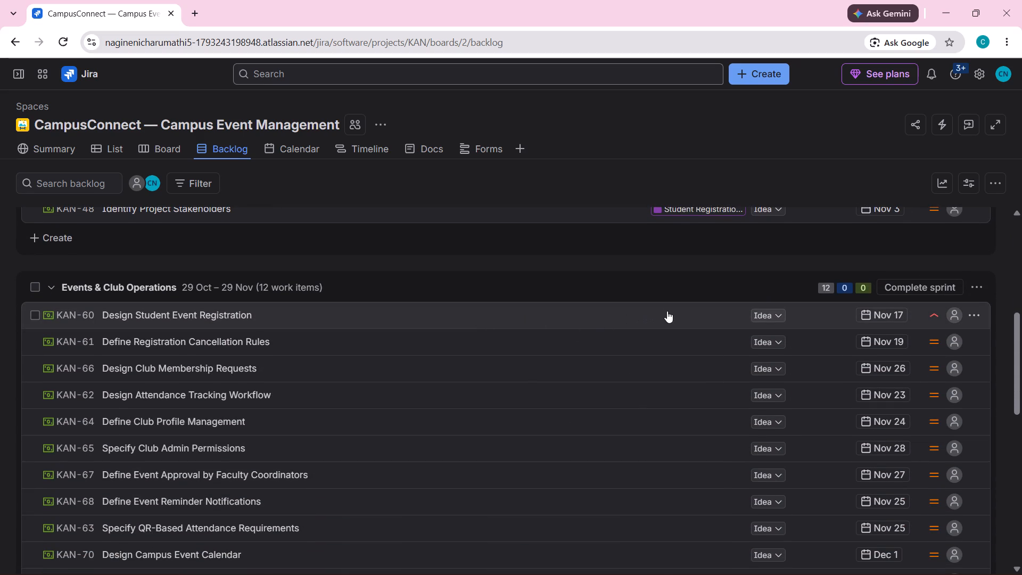
{"action": "left_click", "coordinate": [366, 149]}
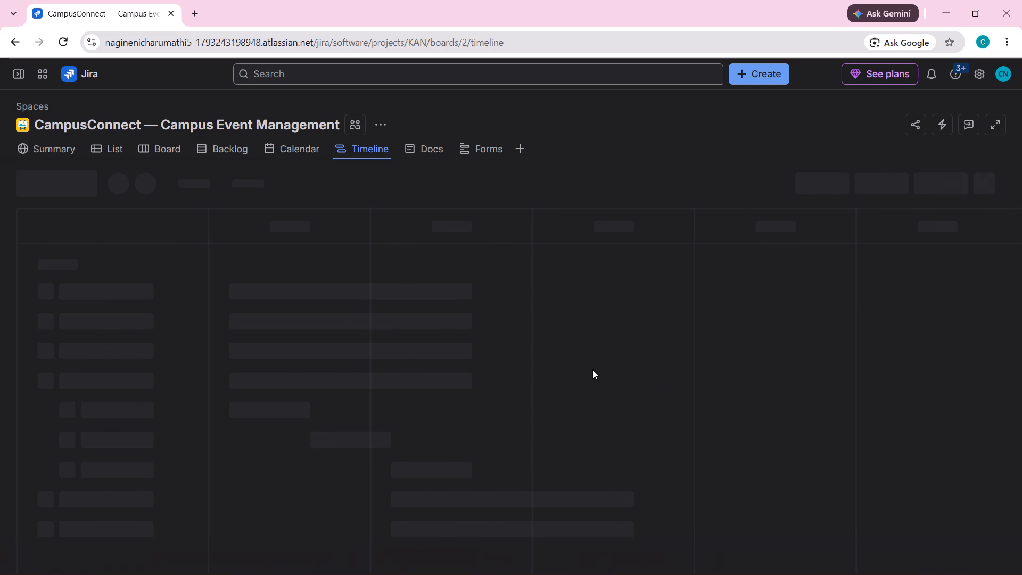
{"action": "scroll", "coordinate": [592, 369], "scroll_direction": "down", "scroll_amount": 3}
{"action": "scroll", "coordinate": [592, 369], "scroll_direction": "up", "scroll_amount": 3}
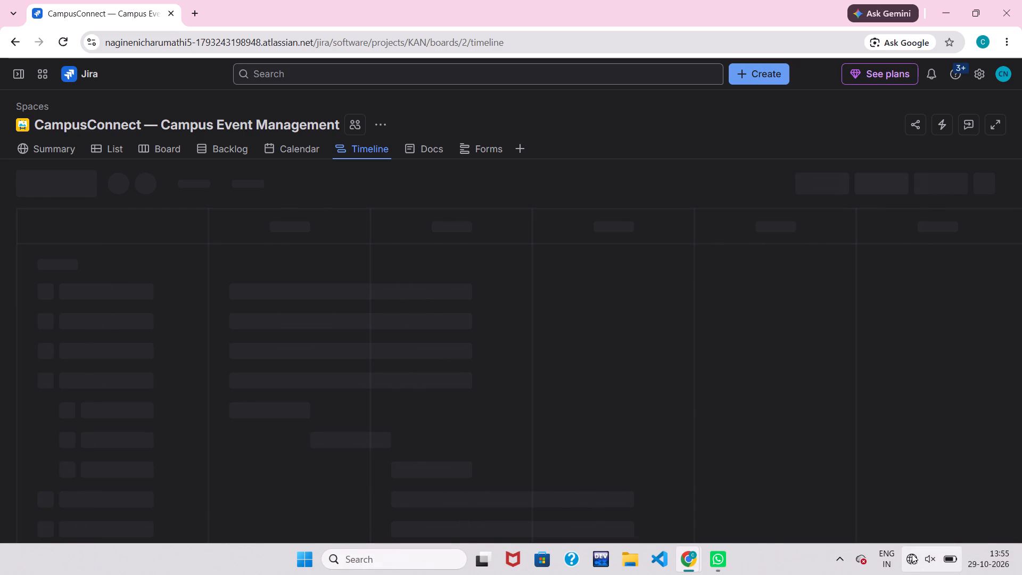
{"action": "left_click", "coordinate": [911, 554]}
{"action": "left_click", "coordinate": [724, 453]}
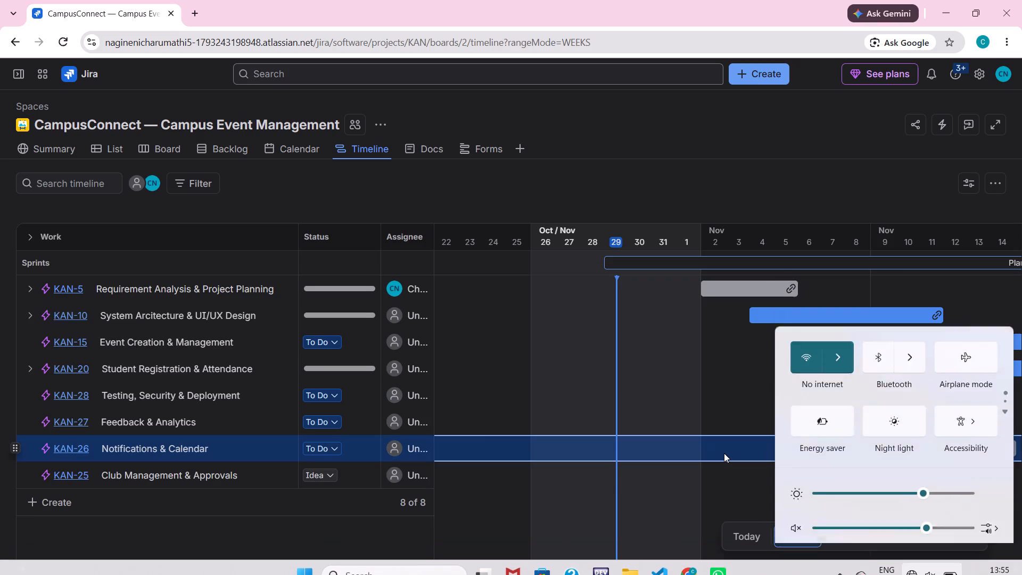
{"action": "scroll", "coordinate": [724, 453], "scroll_direction": "left", "scroll_amount": 6}
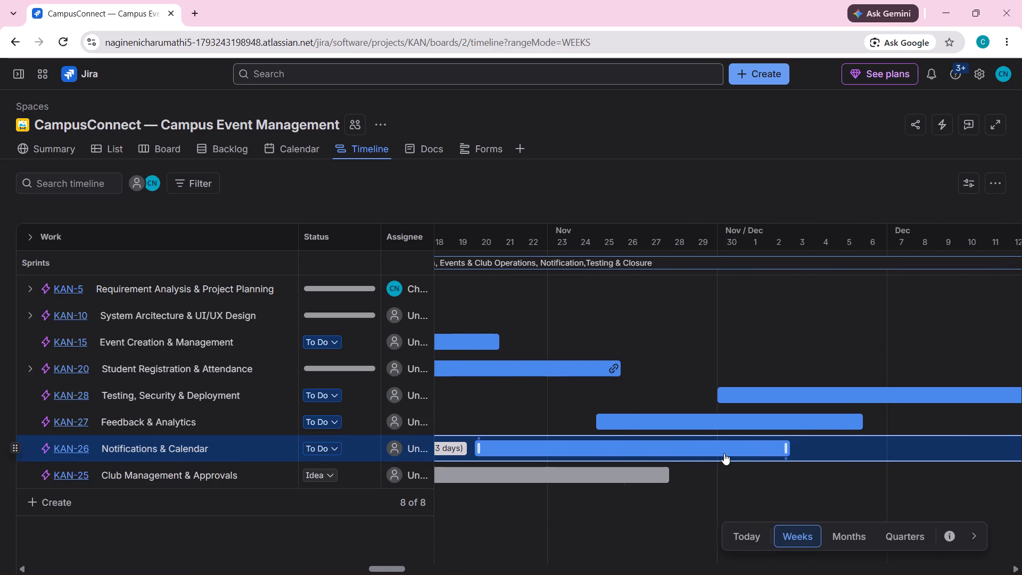
{"action": "scroll", "coordinate": [724, 453], "scroll_direction": "left", "scroll_amount": 2}
{"action": "scroll", "coordinate": [724, 453], "scroll_direction": "right", "scroll_amount": 12}
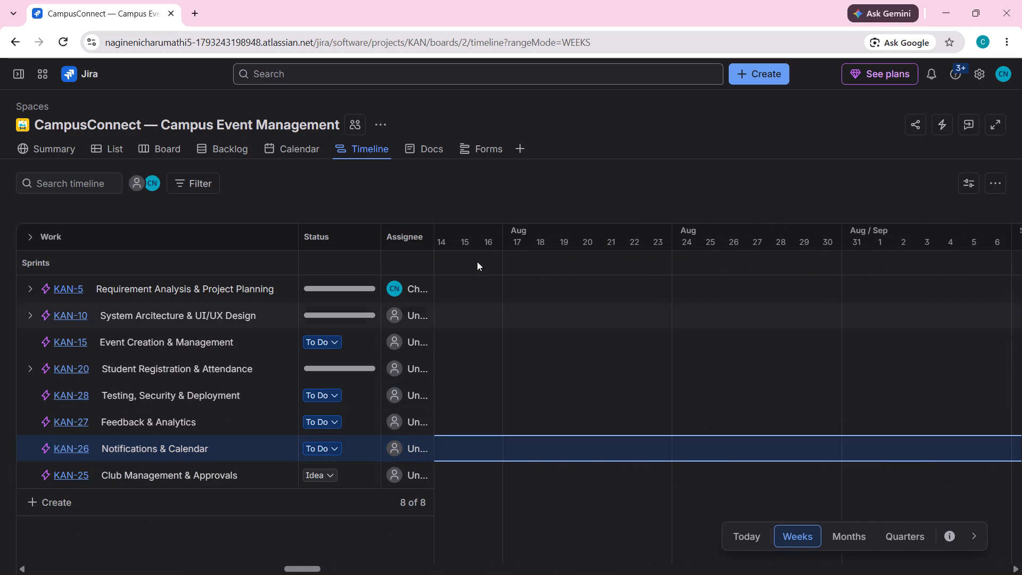
Return to the backlog and review the epic choices for KAN-60 and the epic assignments across the Planning & Core Design sprint.
{"action": "left_click", "coordinate": [229, 150]}
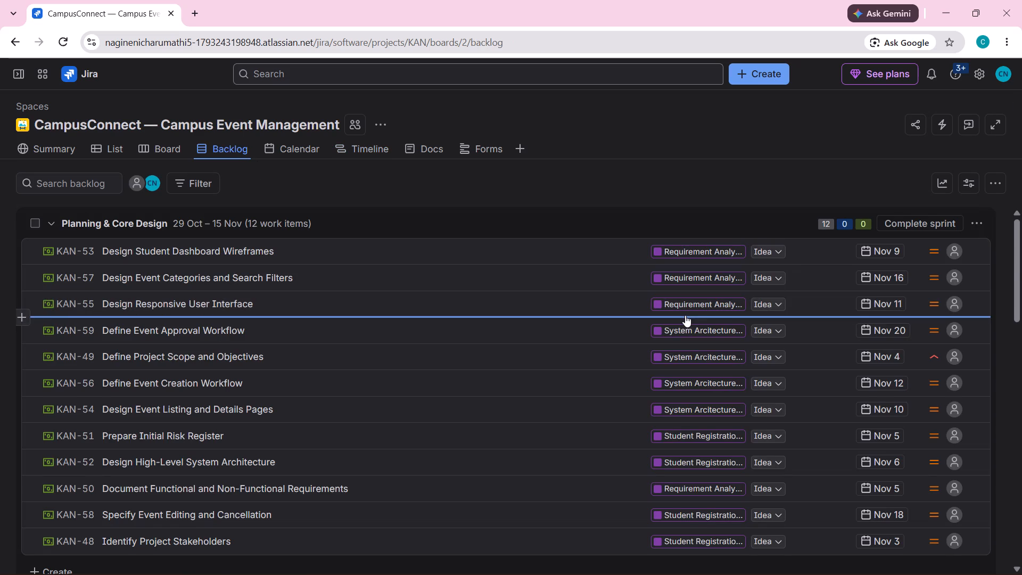
{"action": "scroll", "coordinate": [685, 315], "scroll_direction": "down", "scroll_amount": 4}
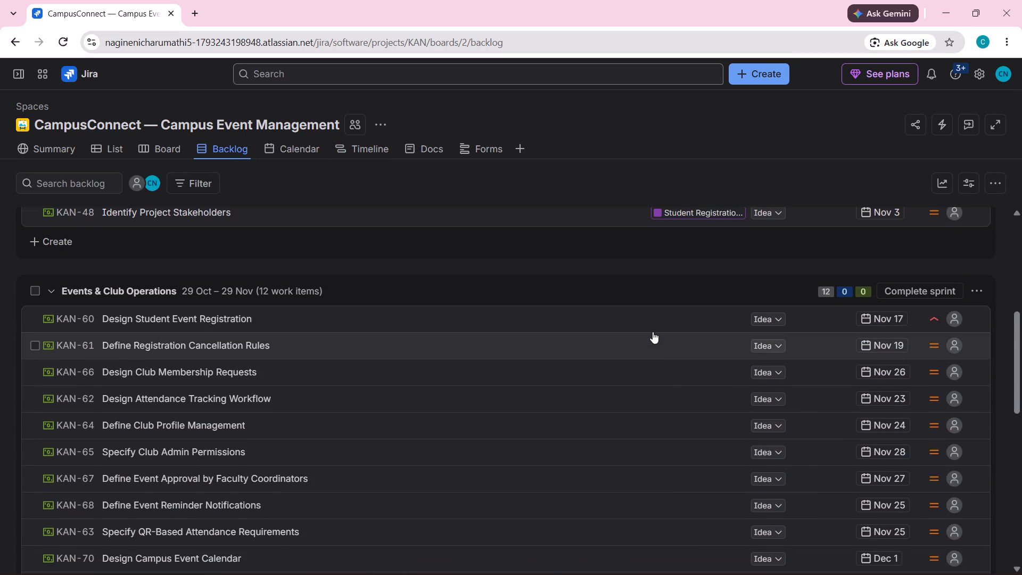
{"action": "left_click", "coordinate": [668, 319]}
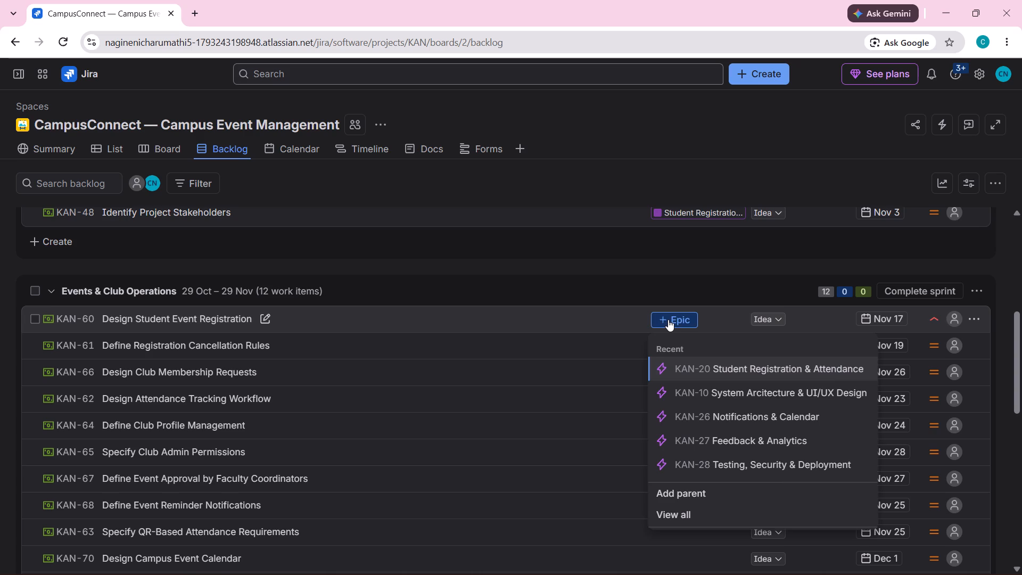
{"action": "scroll", "coordinate": [561, 367], "scroll_direction": "up", "scroll_amount": 2}
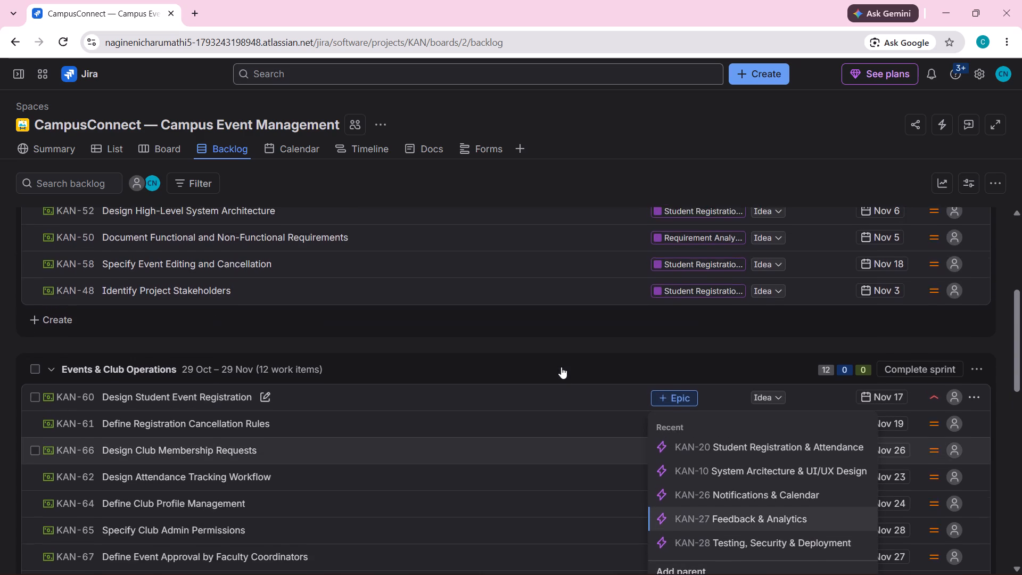
{"action": "scroll", "coordinate": [561, 367], "scroll_direction": "up", "scroll_amount": 3}
{"action": "scroll", "coordinate": [561, 367], "scroll_direction": "down", "scroll_amount": 3}
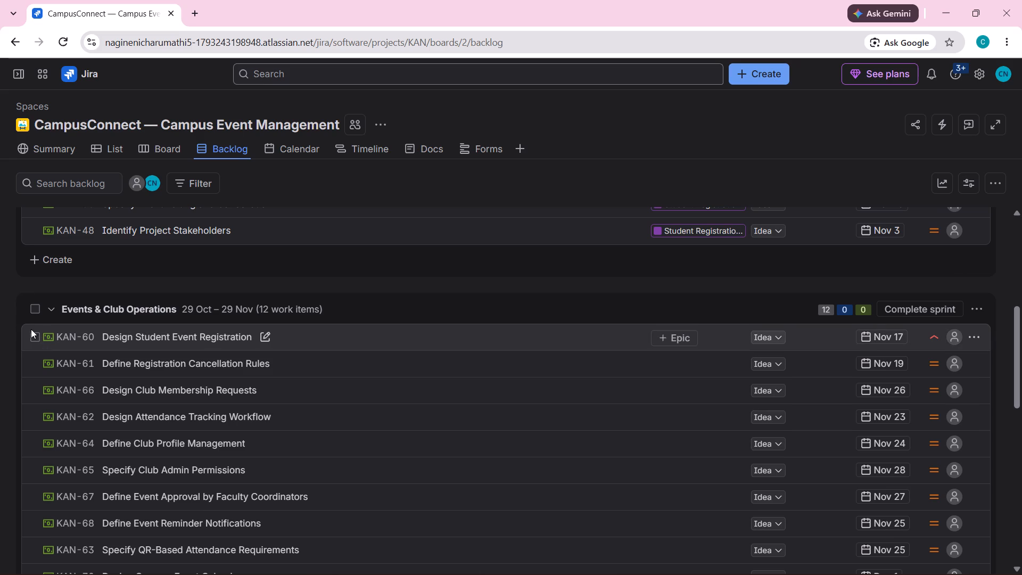
{"action": "scroll", "coordinate": [380, 458], "scroll_direction": "up", "scroll_amount": 4}
{"action": "scroll", "coordinate": [380, 458], "scroll_direction": "down", "scroll_amount": 1}
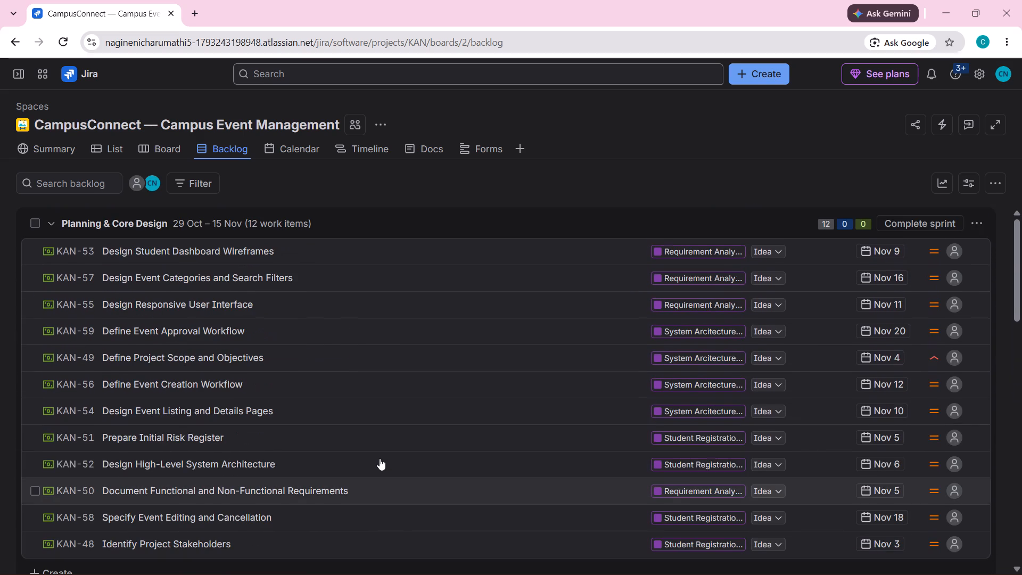
{"action": "scroll", "coordinate": [380, 458], "scroll_direction": "down", "scroll_amount": 1}
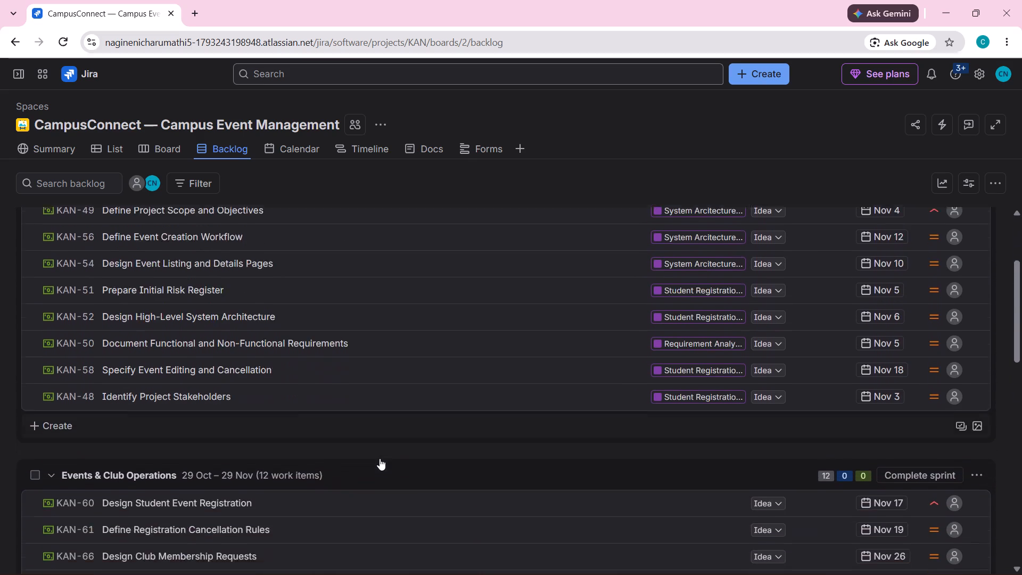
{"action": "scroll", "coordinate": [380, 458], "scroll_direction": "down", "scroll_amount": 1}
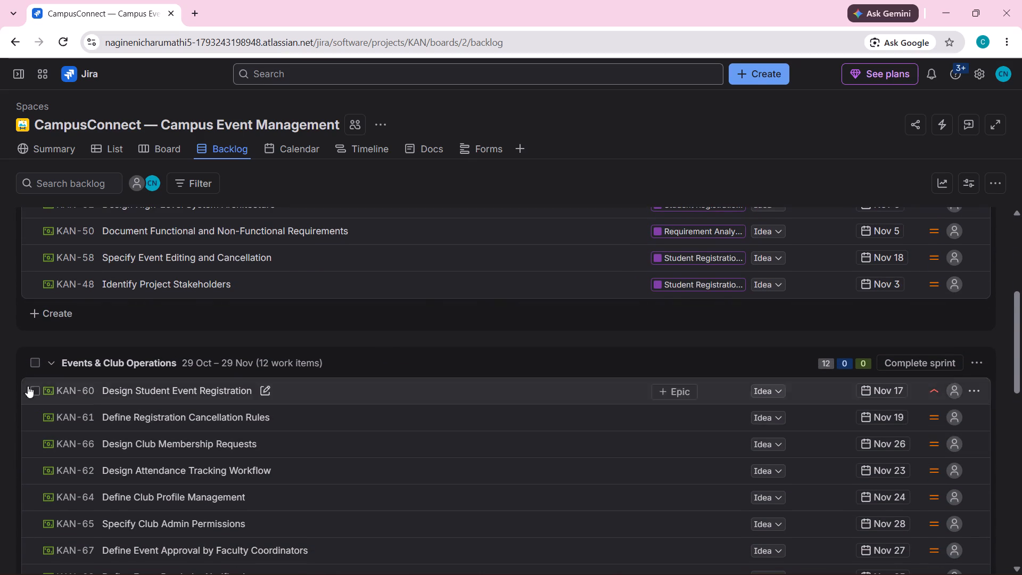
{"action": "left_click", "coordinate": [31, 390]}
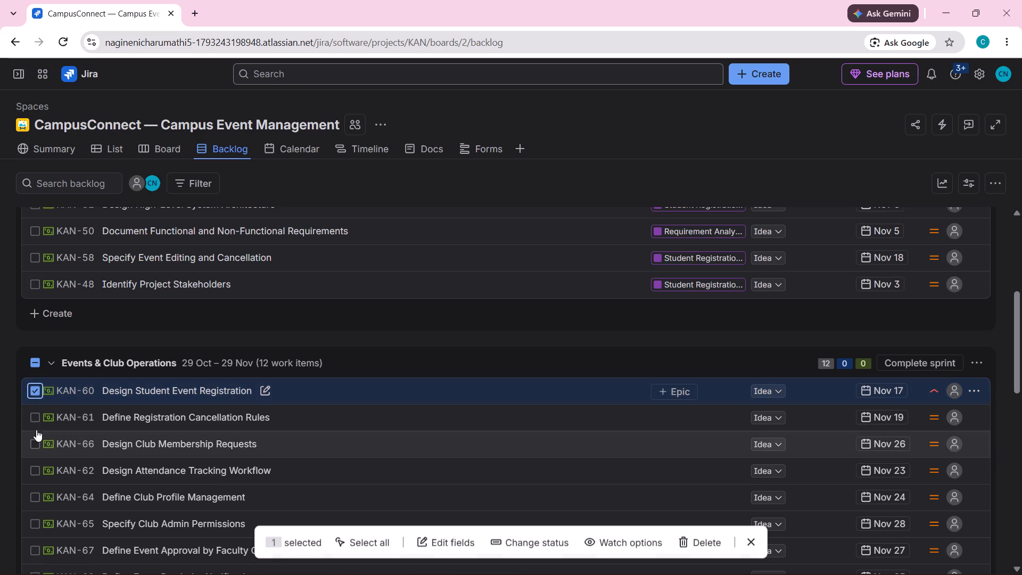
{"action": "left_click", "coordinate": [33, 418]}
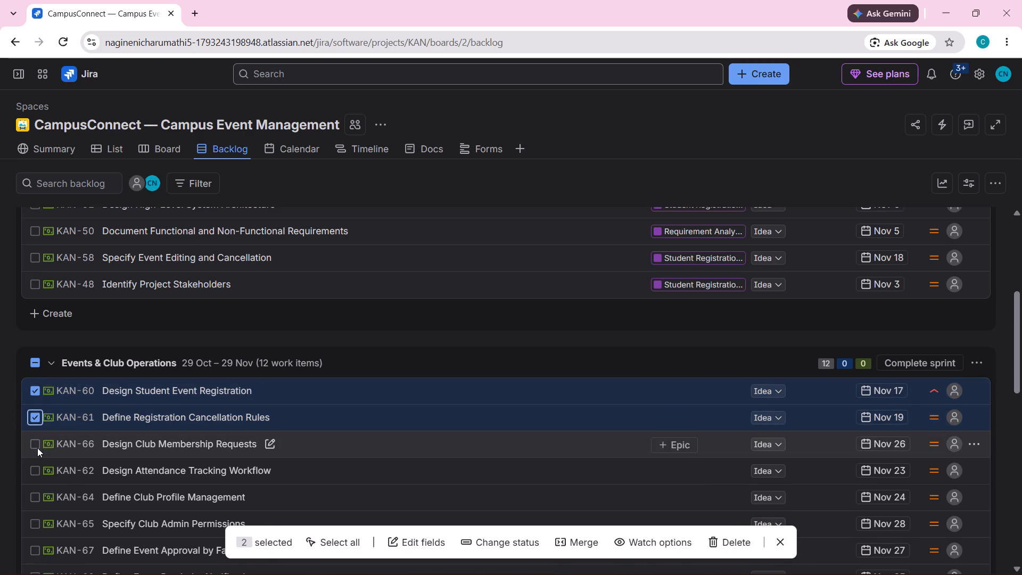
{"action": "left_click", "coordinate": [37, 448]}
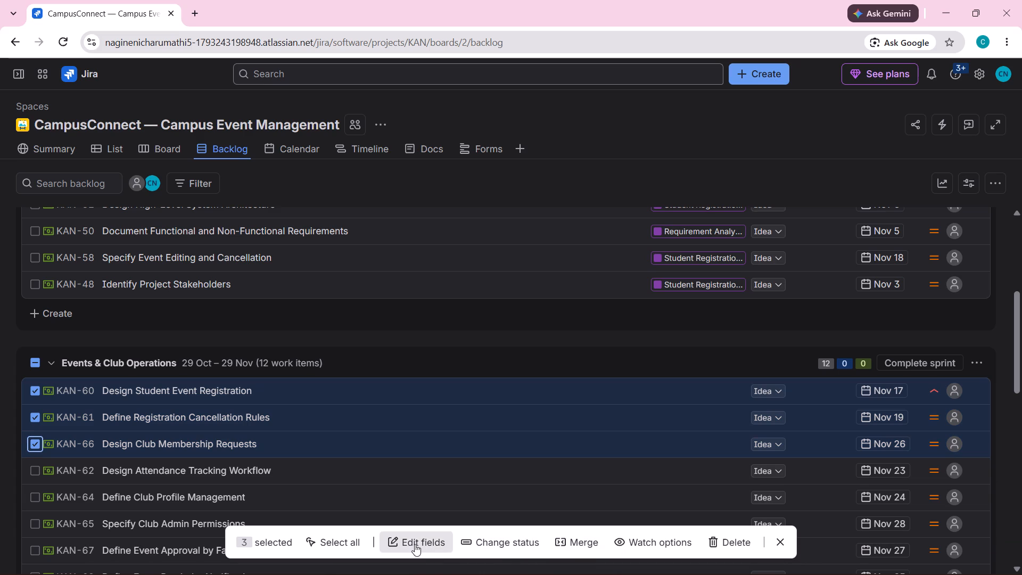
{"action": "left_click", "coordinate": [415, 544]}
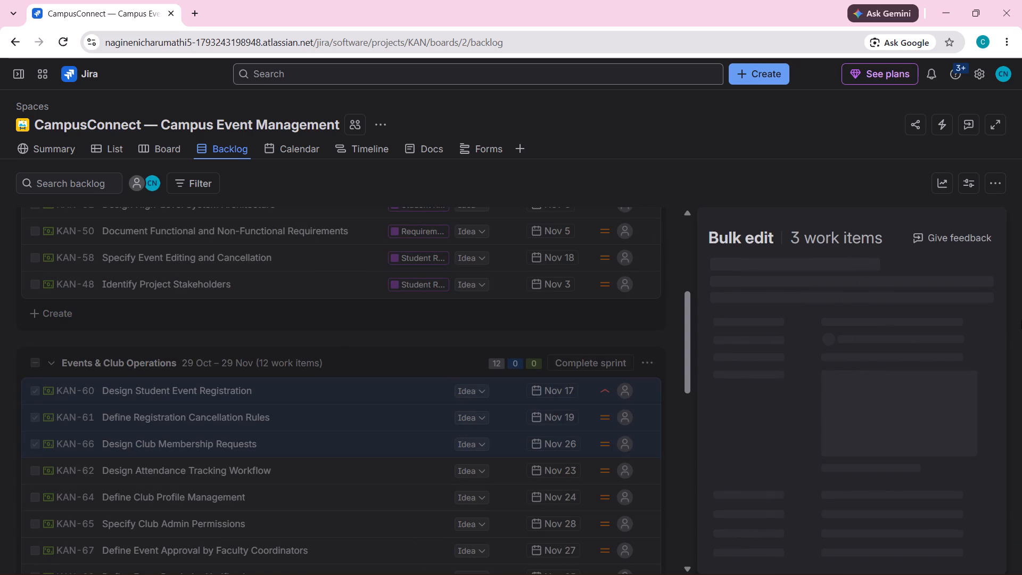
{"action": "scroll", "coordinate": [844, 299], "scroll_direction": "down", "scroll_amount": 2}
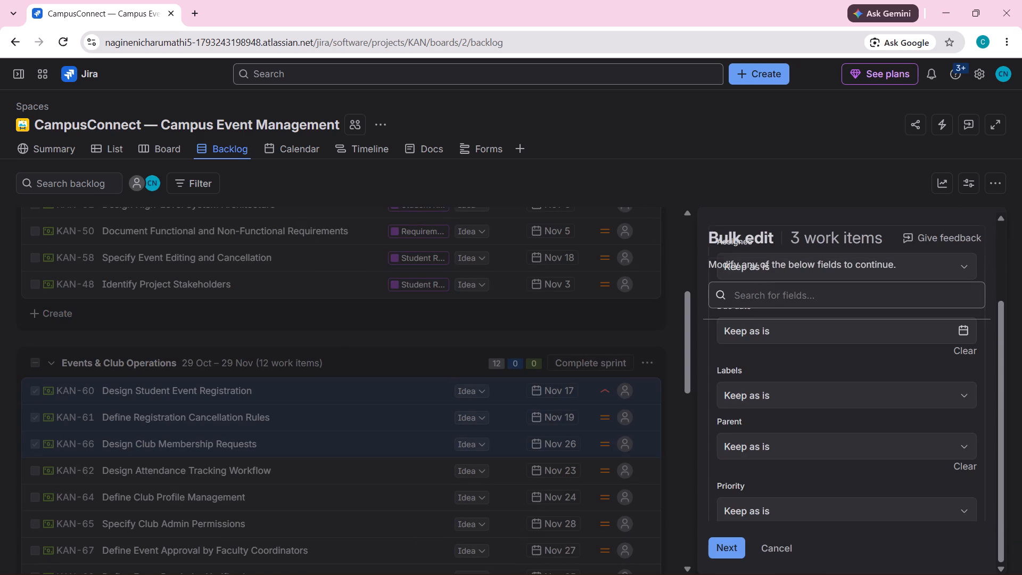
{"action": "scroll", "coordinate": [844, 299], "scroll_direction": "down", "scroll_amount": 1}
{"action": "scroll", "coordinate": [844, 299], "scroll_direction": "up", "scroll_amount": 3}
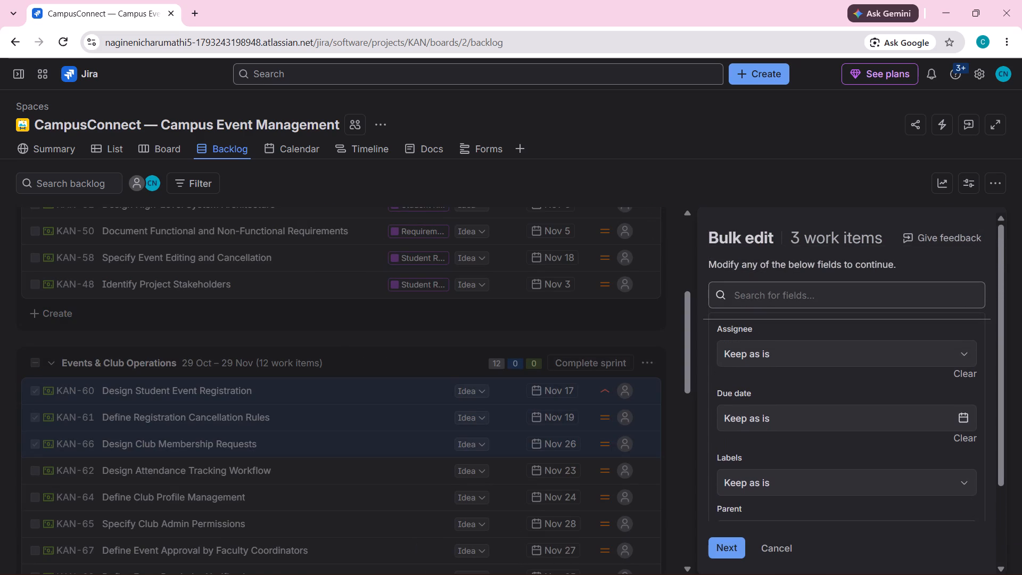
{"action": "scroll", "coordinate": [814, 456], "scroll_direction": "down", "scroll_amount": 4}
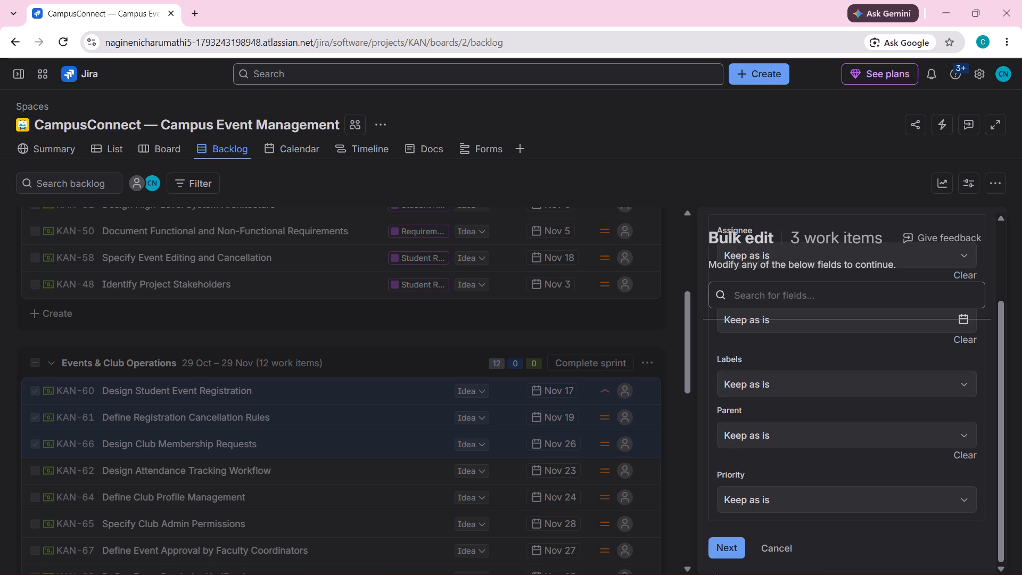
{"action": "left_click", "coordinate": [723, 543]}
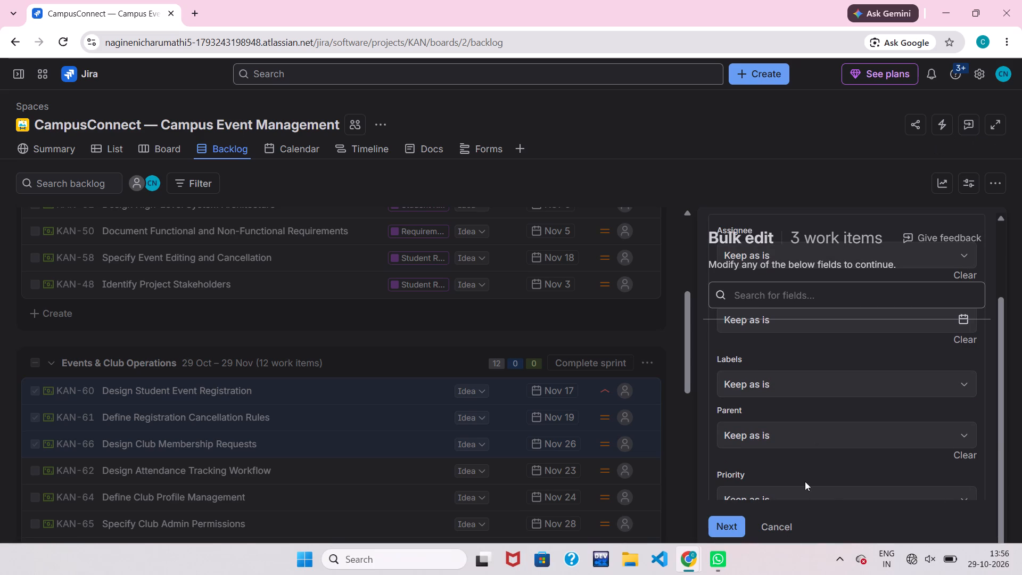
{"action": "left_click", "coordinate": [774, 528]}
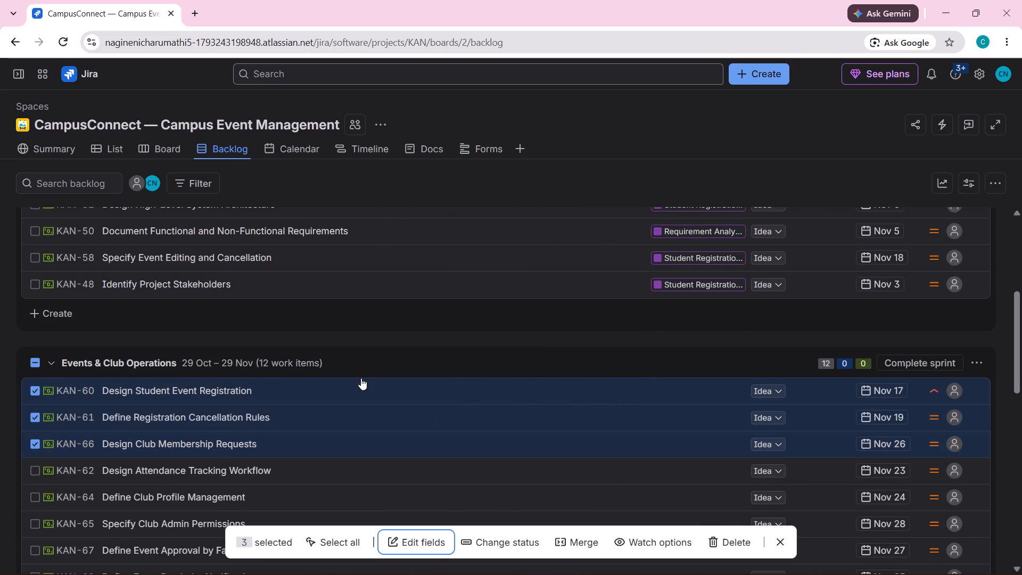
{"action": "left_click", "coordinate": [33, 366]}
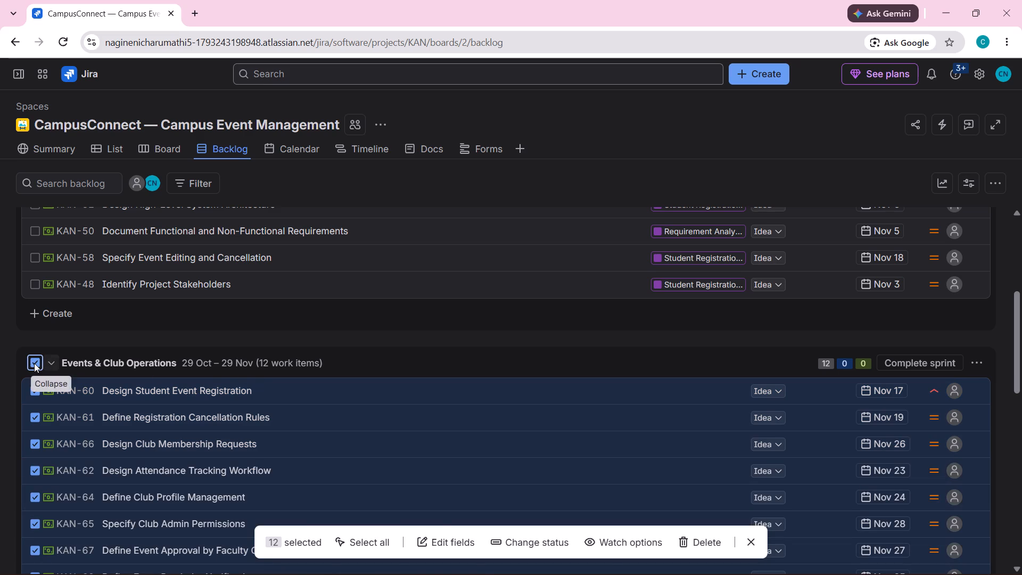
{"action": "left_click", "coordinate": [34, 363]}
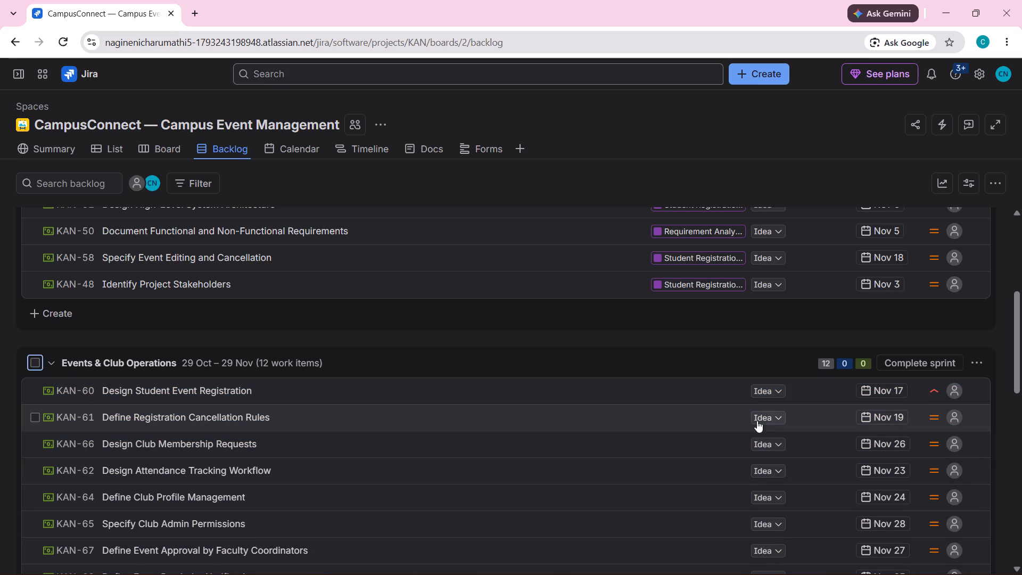
Assign epic KAN-25 Club Management & Approvals as the parent of KAN-60 in the Events & Club Operations sprint.
{"action": "left_click", "coordinate": [682, 396]}
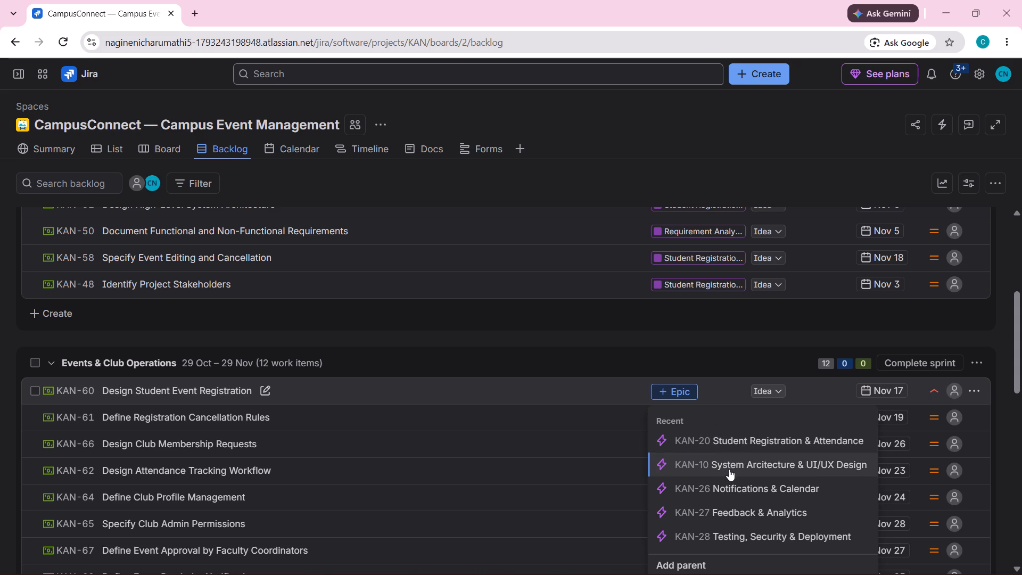
{"action": "scroll", "coordinate": [687, 553], "scroll_direction": "down", "scroll_amount": 3}
{"action": "scroll", "coordinate": [626, 492], "scroll_direction": "down", "scroll_amount": 2}
{"action": "scroll", "coordinate": [626, 492], "scroll_direction": "up", "scroll_amount": 1}
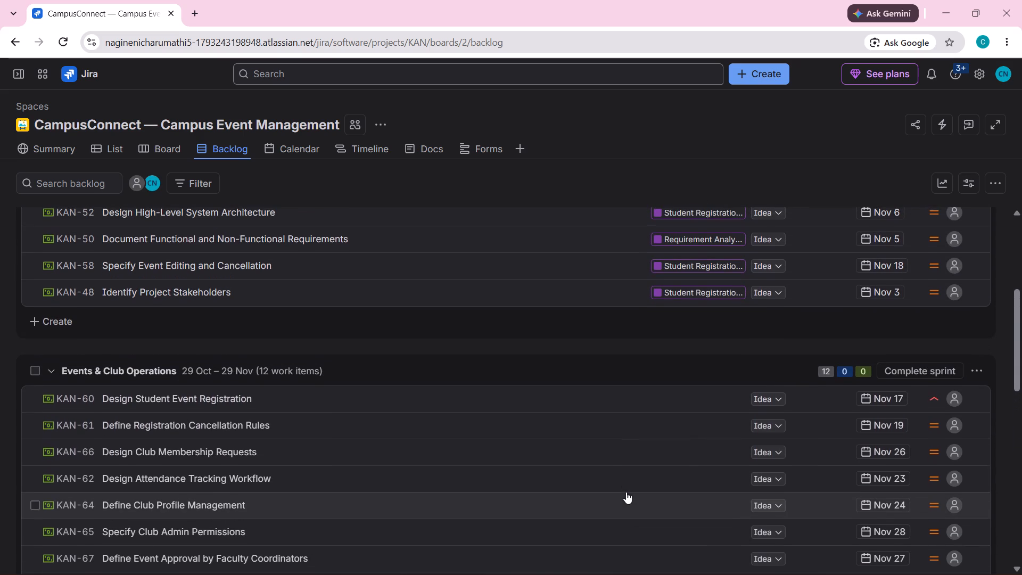
{"action": "scroll", "coordinate": [699, 401], "scroll_direction": "down", "scroll_amount": 1}
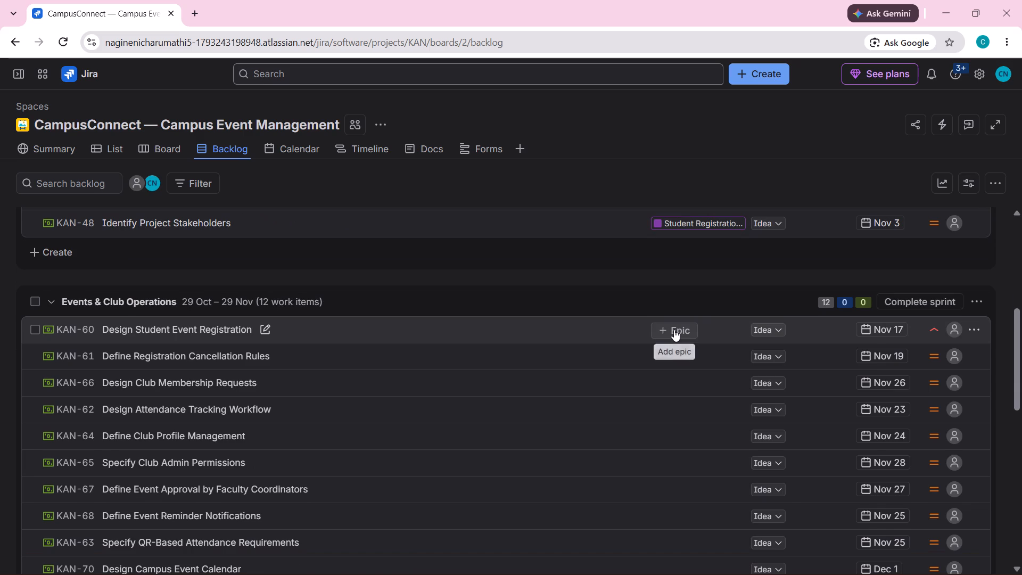
{"action": "left_click", "coordinate": [674, 330]}
{"action": "left_click", "coordinate": [684, 527]}
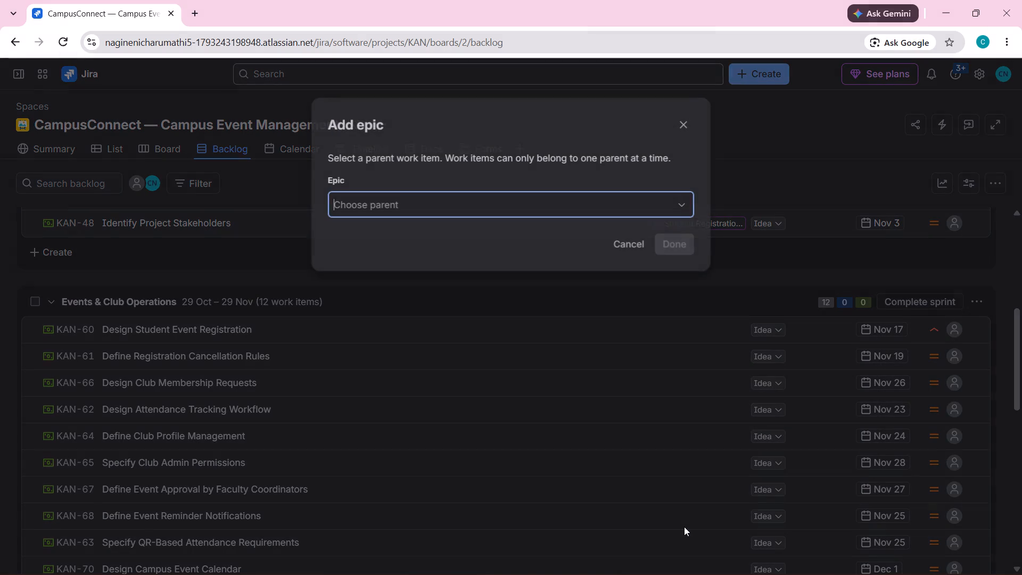
{"action": "left_click", "coordinate": [656, 197]}
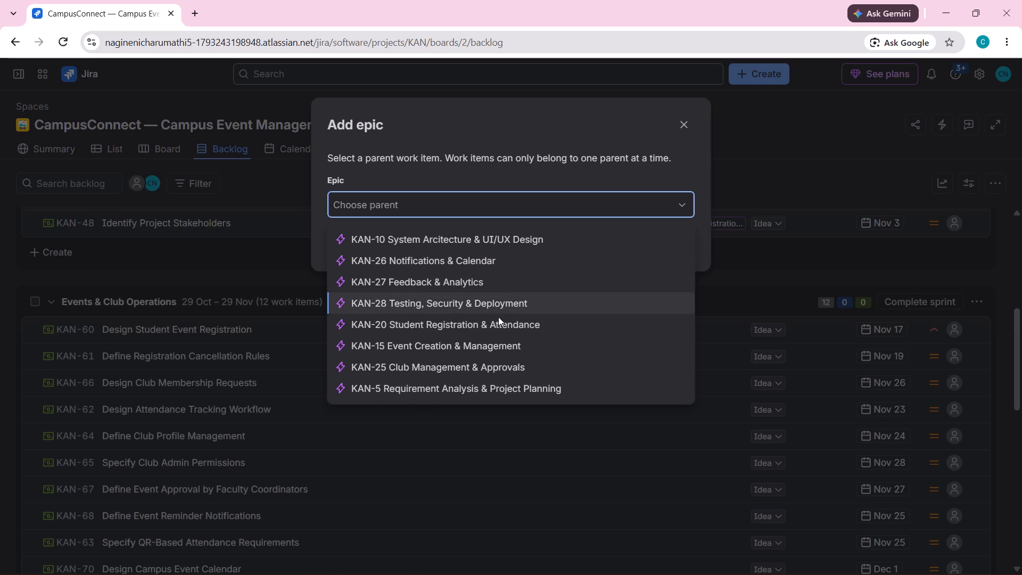
{"action": "left_click", "coordinate": [475, 365]}
{"action": "left_click", "coordinate": [679, 244]}
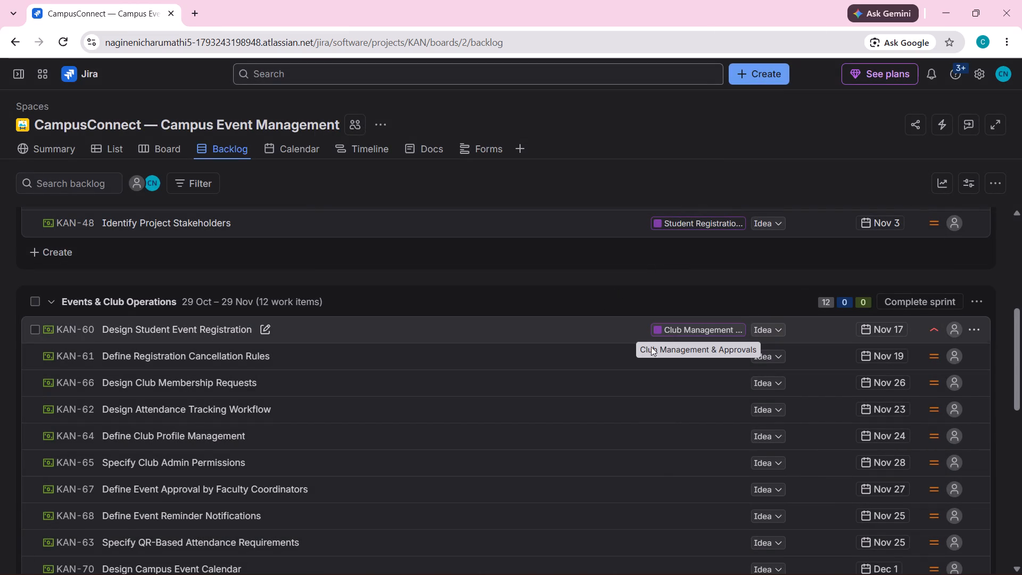
Assign epic KAN-25 Club Management & Approvals as the parent of KAN-61, KAN-66 and KAN-62.
{"action": "left_click", "coordinate": [664, 356]}
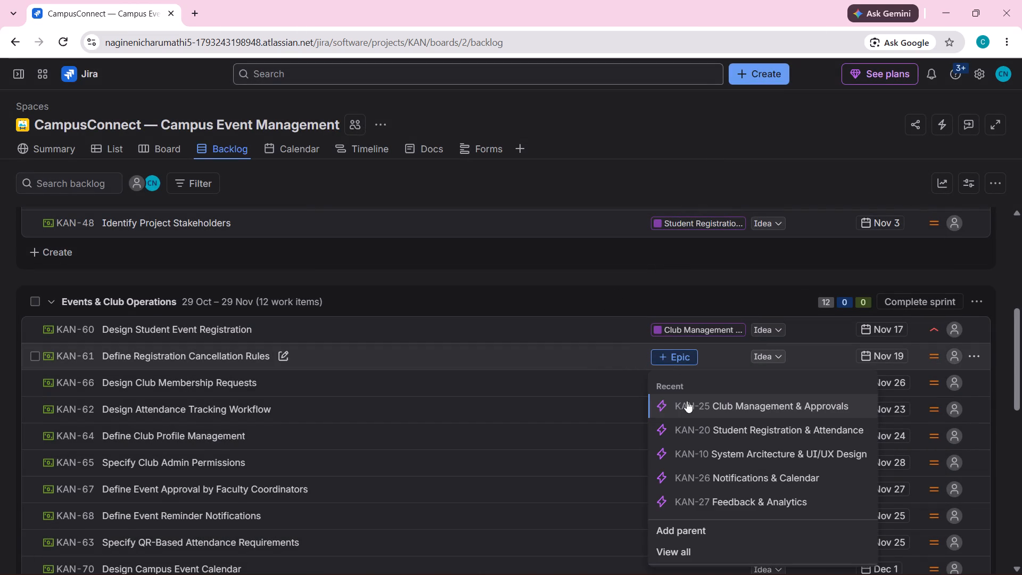
{"action": "left_click", "coordinate": [692, 407]}
{"action": "left_click", "coordinate": [673, 377]}
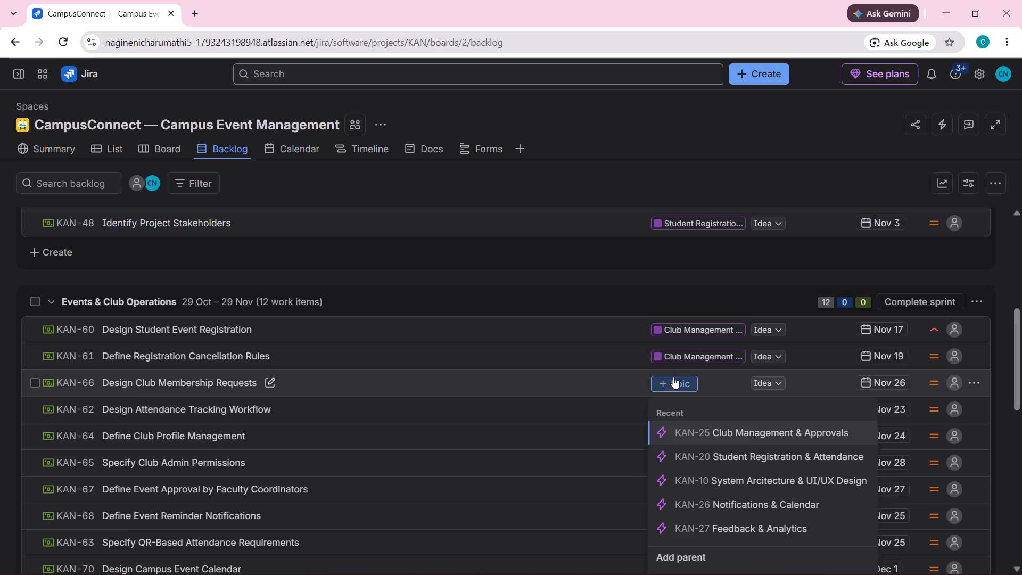
{"action": "left_click", "coordinate": [718, 436]}
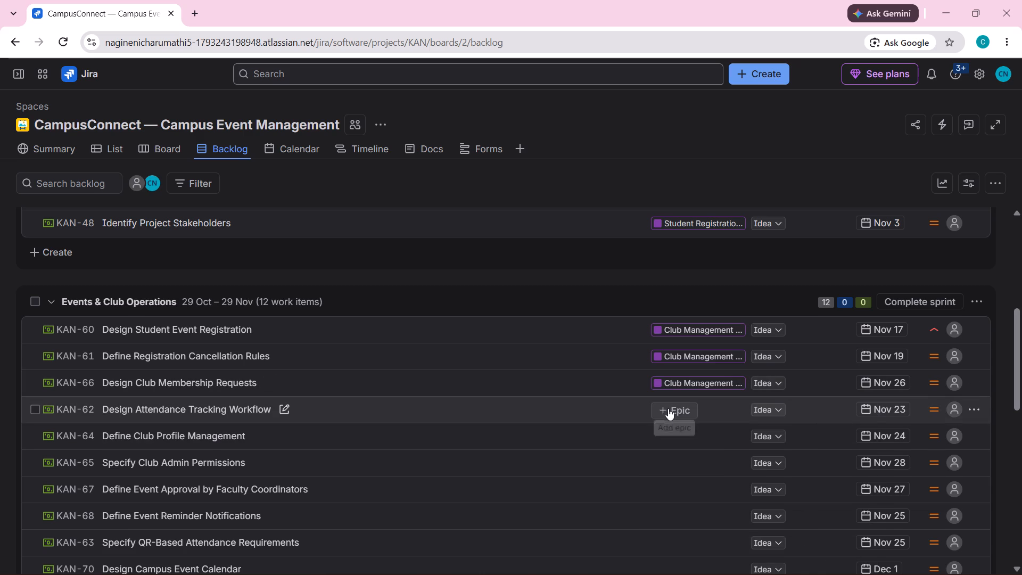
{"action": "left_click", "coordinate": [668, 408]}
{"action": "left_click", "coordinate": [728, 459]}
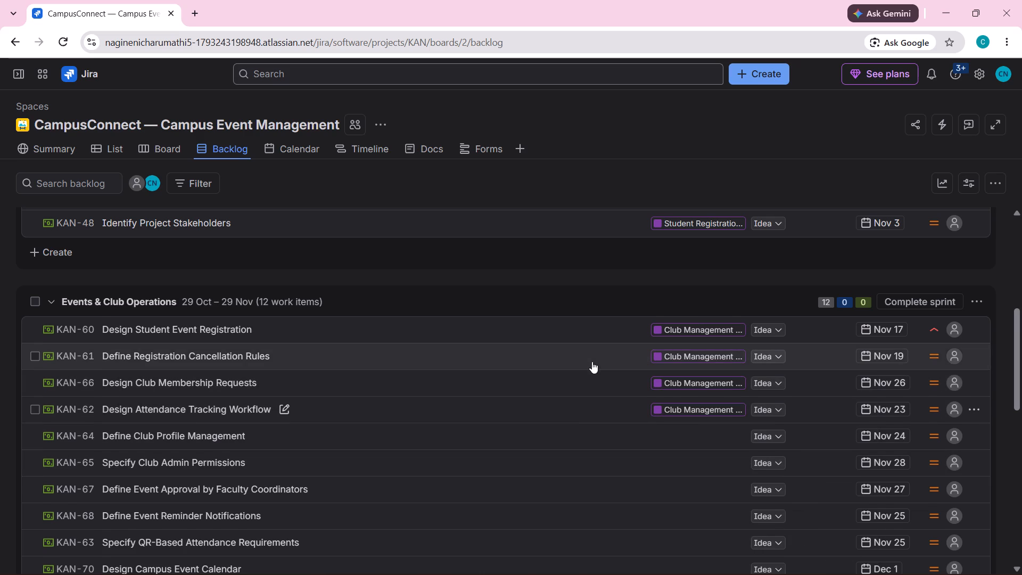
Assign epic KAN-15 Event Creation & Management as the parent of KAN-64, KAN-65, KAN-67 and KAN-68.
{"action": "scroll", "coordinate": [592, 362], "scroll_direction": "down", "scroll_amount": 2}
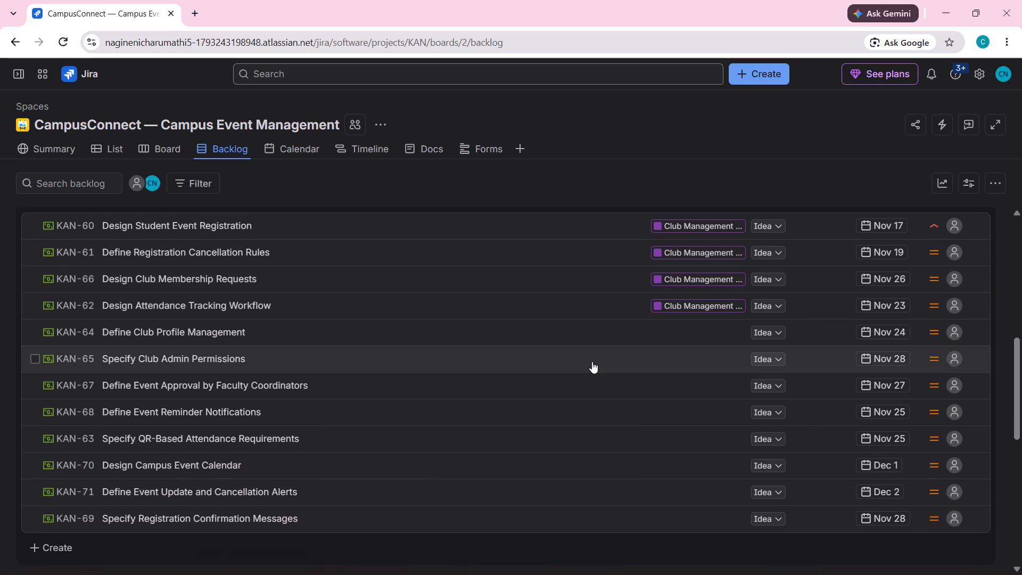
{"action": "left_click", "coordinate": [663, 329]}
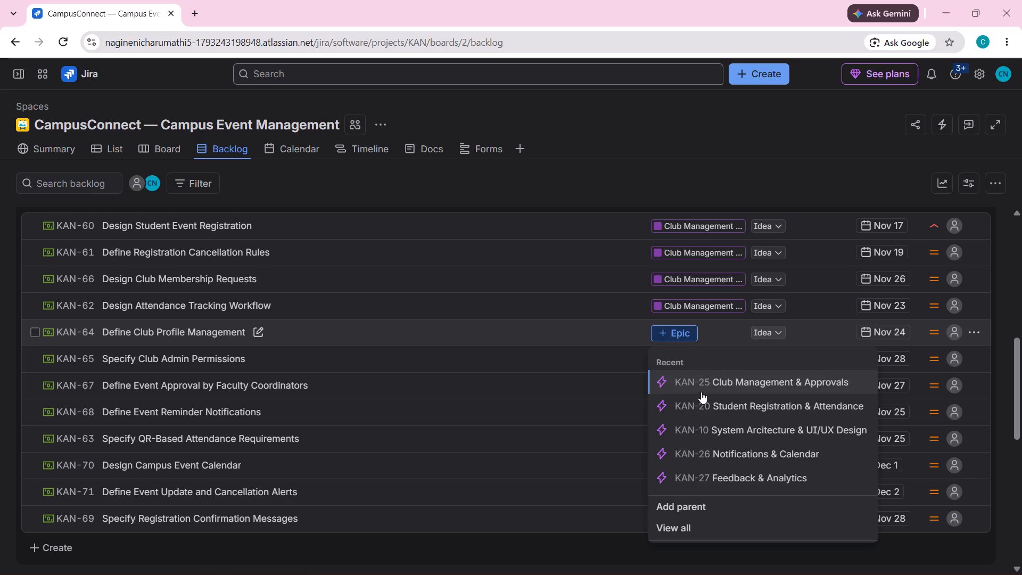
{"action": "left_click", "coordinate": [678, 527]}
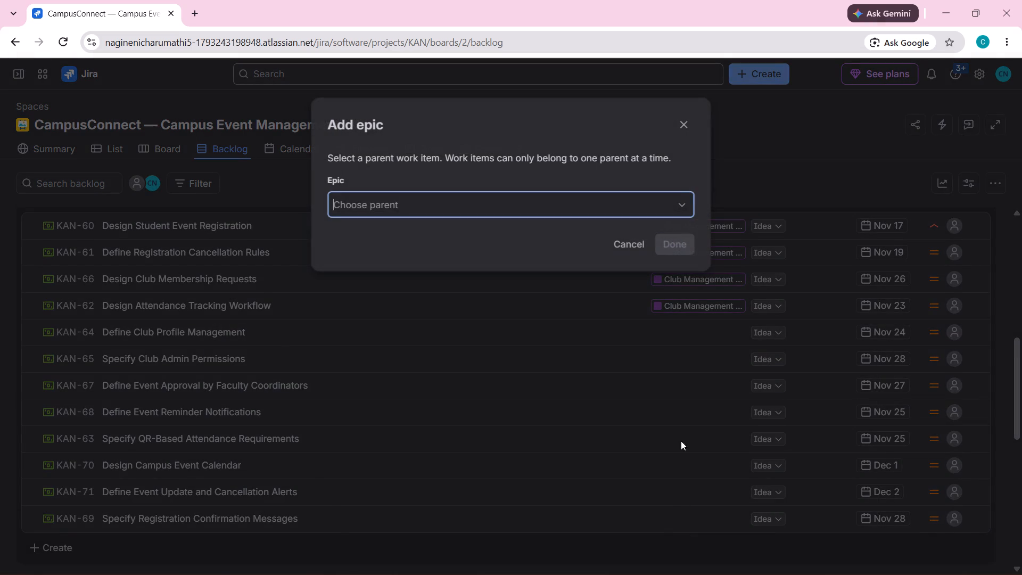
{"action": "left_click", "coordinate": [548, 207]}
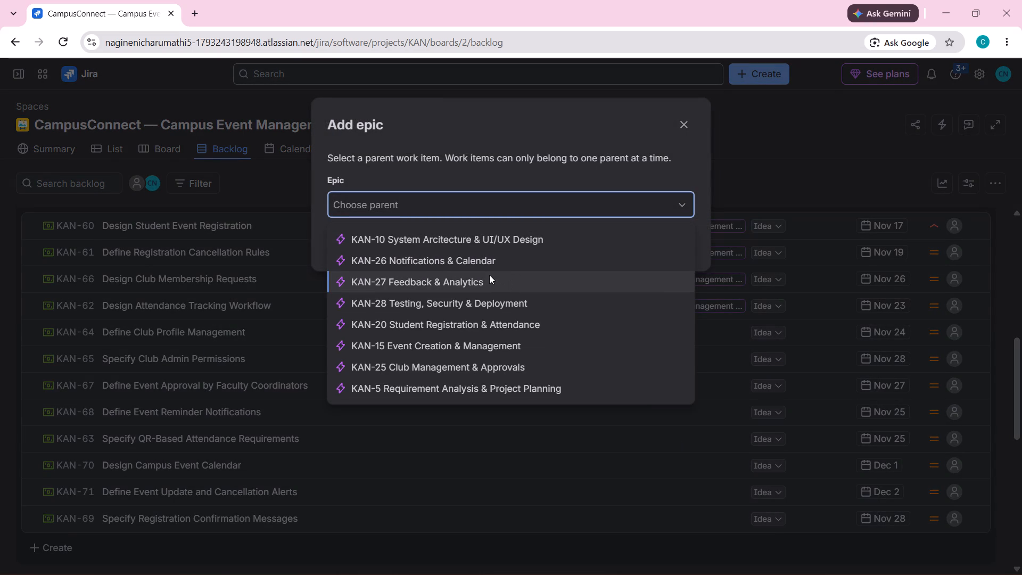
{"action": "left_click", "coordinate": [457, 351]}
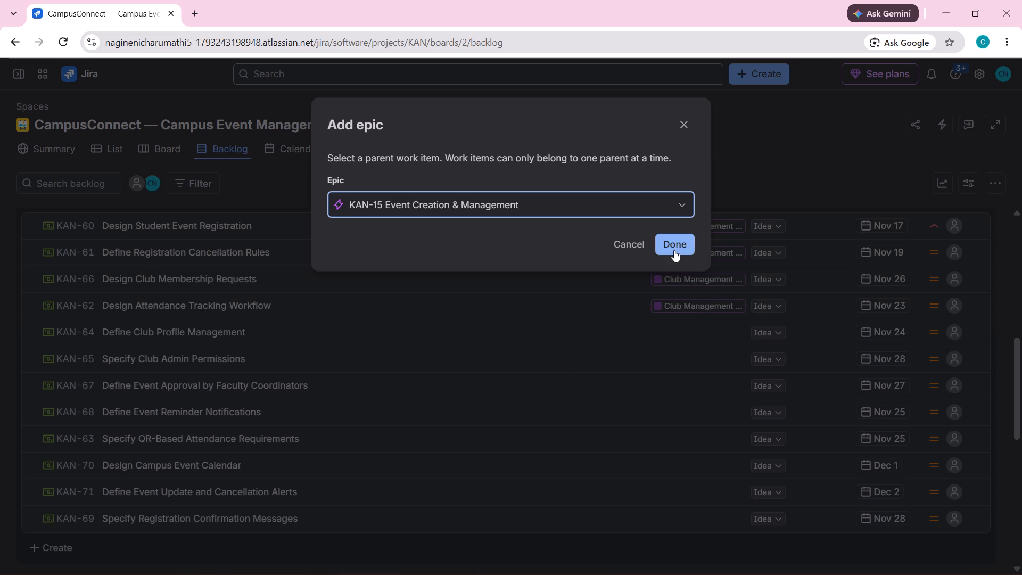
{"action": "left_click", "coordinate": [674, 250]}
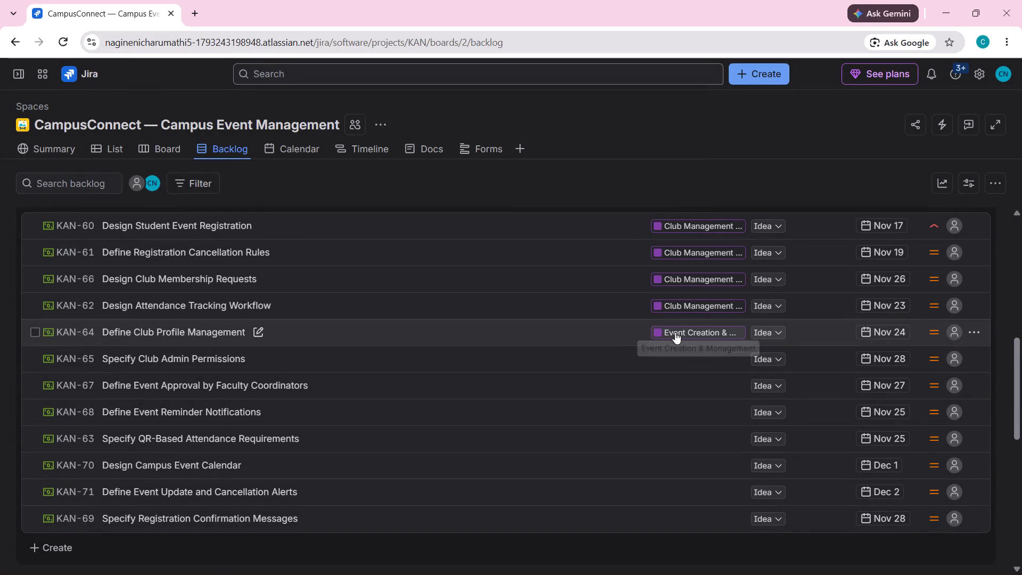
{"action": "left_click", "coordinate": [676, 362]}
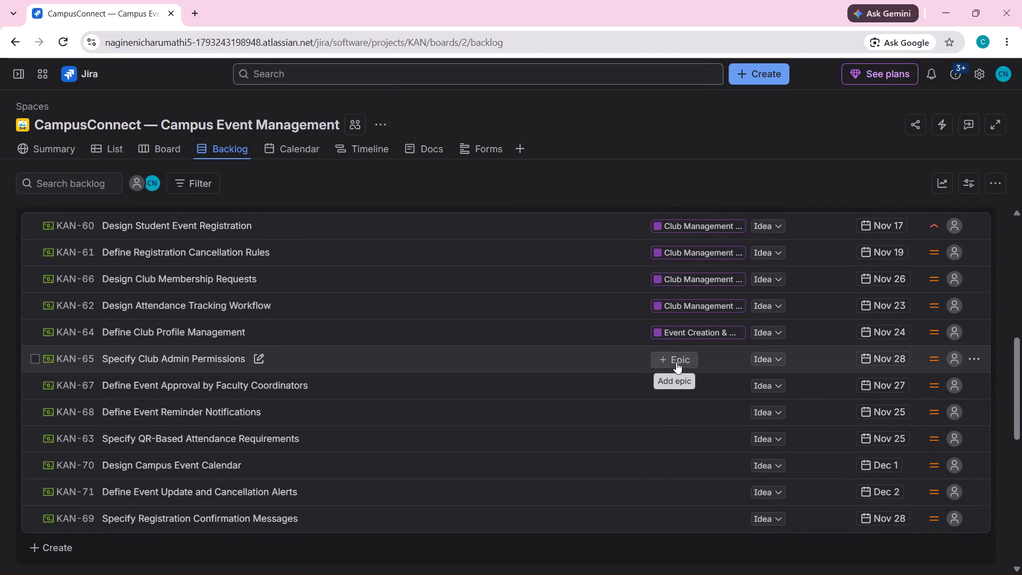
{"action": "left_click", "coordinate": [706, 405]}
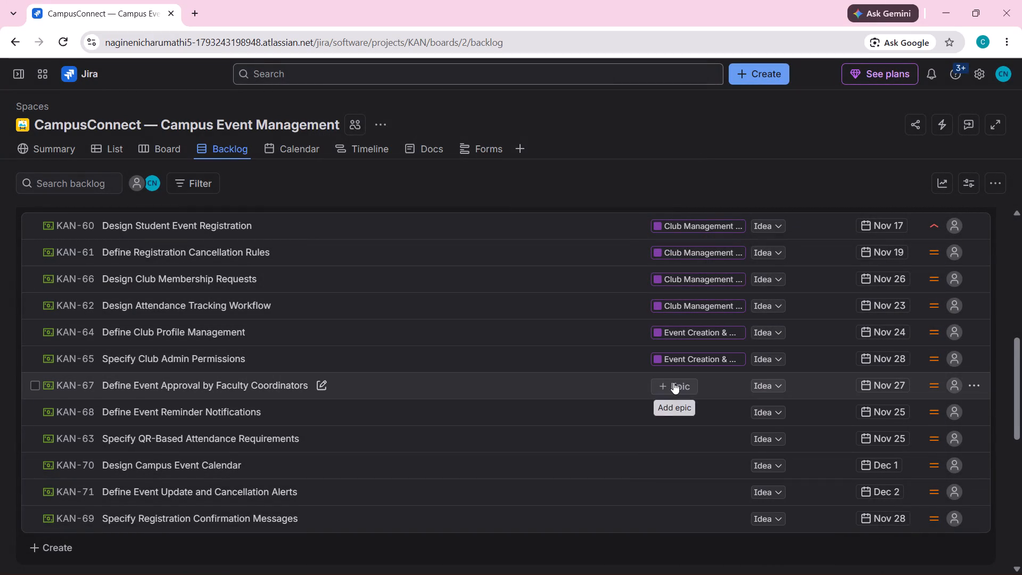
{"action": "left_click", "coordinate": [673, 382]}
{"action": "left_click", "coordinate": [721, 436]}
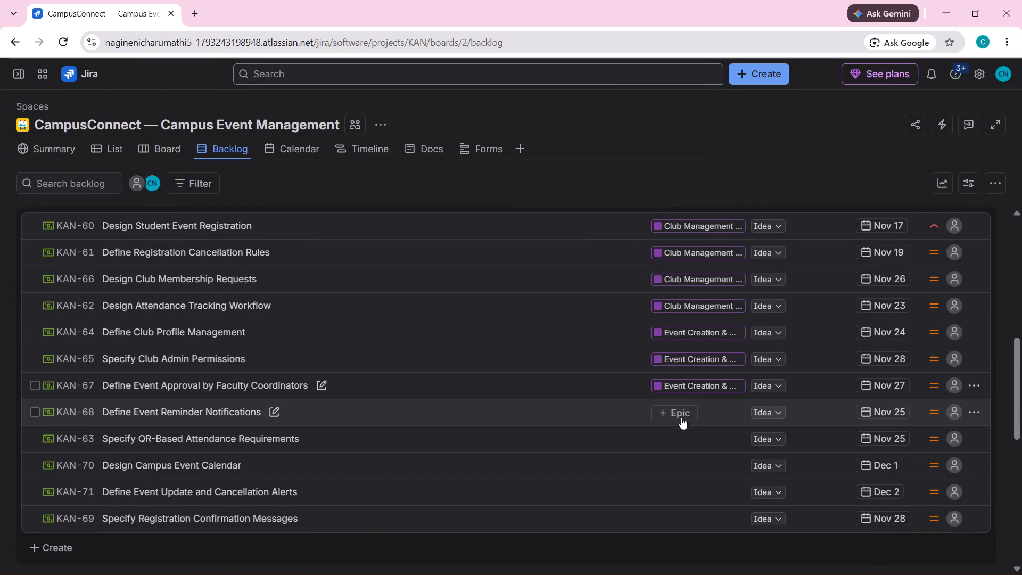
{"action": "left_click", "coordinate": [676, 409]}
{"action": "left_click_drag", "start_coordinate": [721, 463], "coordinate": [676, 436]}
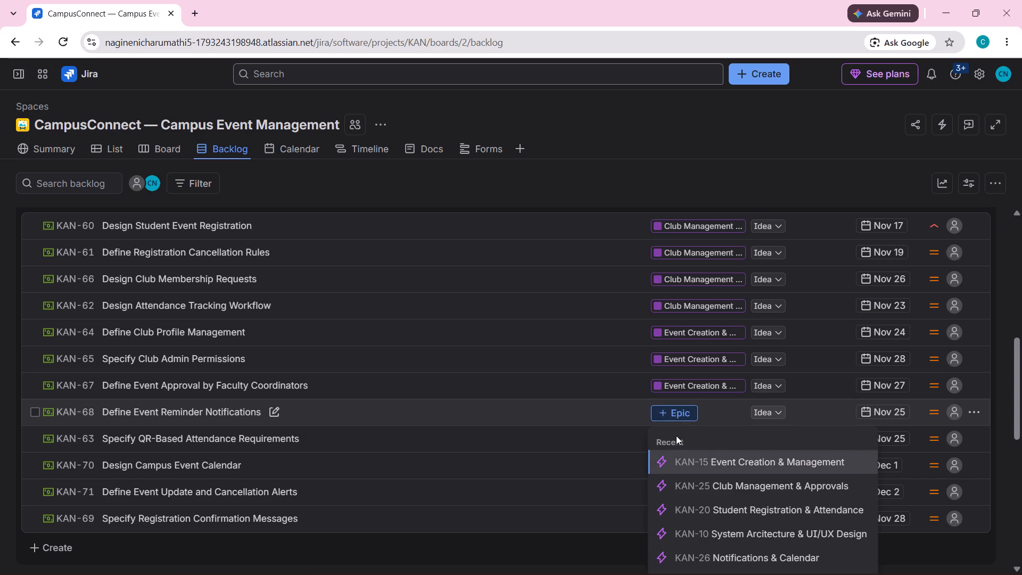
{"action": "left_click_drag", "start_coordinate": [676, 436], "coordinate": [673, 436]}
{"action": "left_click", "coordinate": [689, 462]}
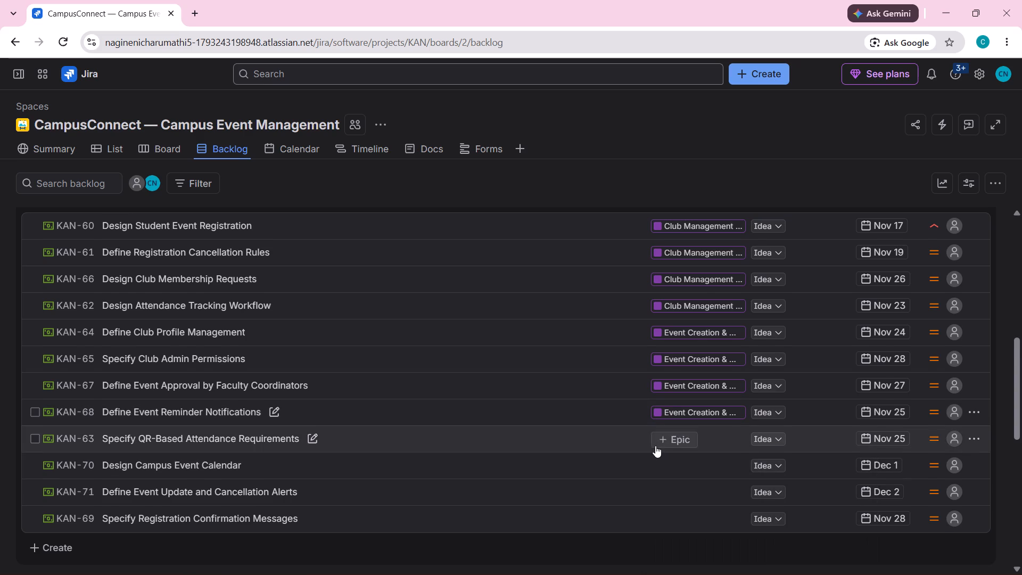
Review the full list of epics available as parent for KAN-63 Specify QR-Based Attendance Requirements without assigning one.
{"action": "scroll", "coordinate": [655, 446], "scroll_direction": "down", "scroll_amount": 1}
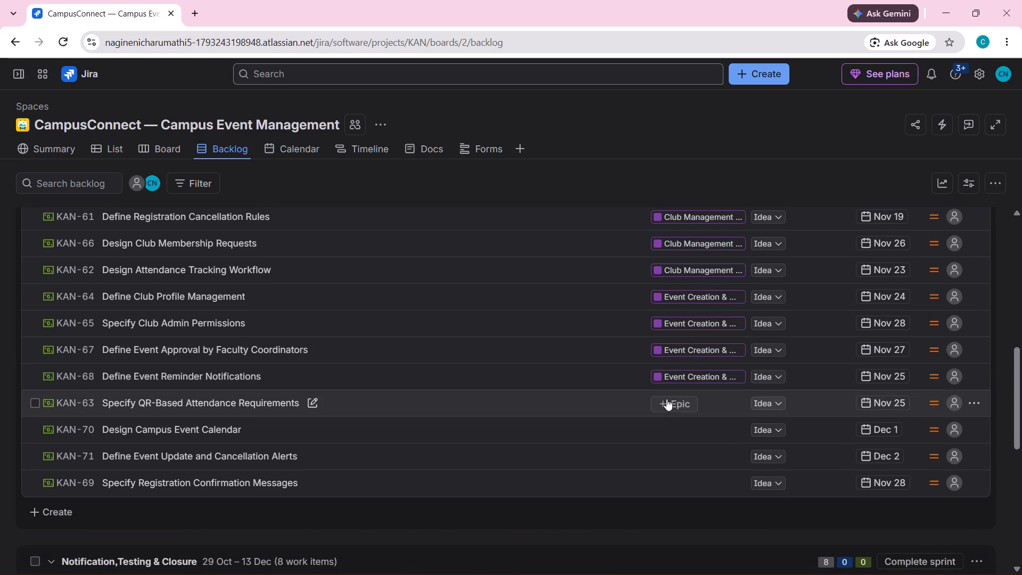
{"action": "left_click", "coordinate": [666, 399]}
{"action": "scroll", "coordinate": [696, 482], "scroll_direction": "down", "scroll_amount": 1}
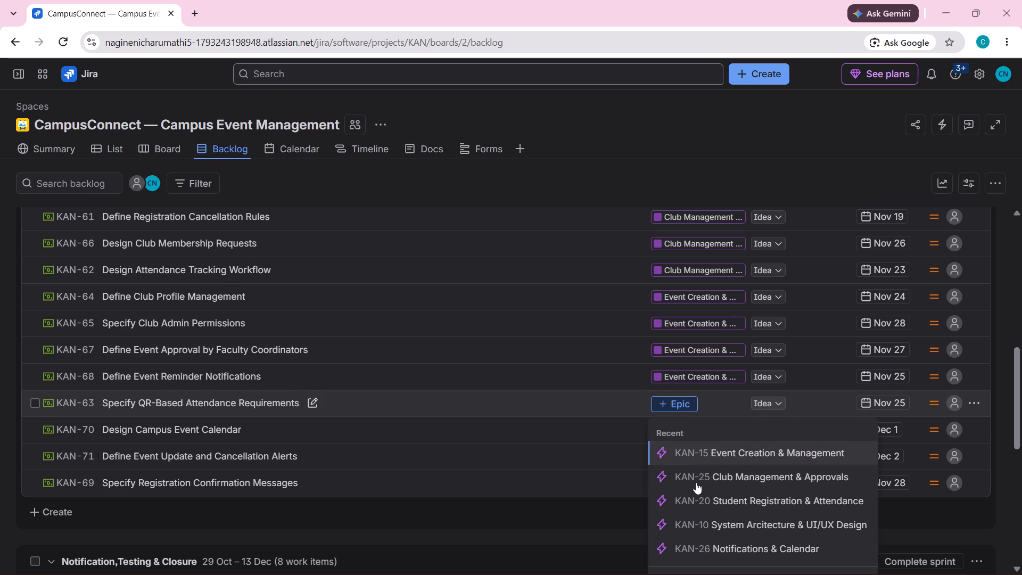
{"action": "scroll", "coordinate": [696, 482], "scroll_direction": "down", "scroll_amount": 1}
{"action": "scroll", "coordinate": [721, 401], "scroll_direction": "down", "scroll_amount": 2}
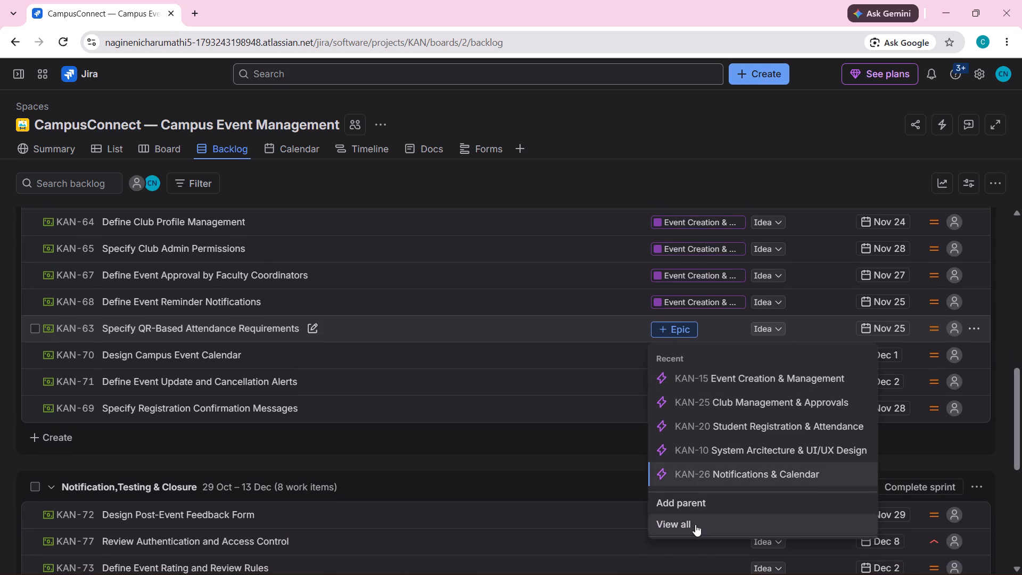
{"action": "left_click", "coordinate": [695, 524]}
{"action": "left_click", "coordinate": [555, 196]}
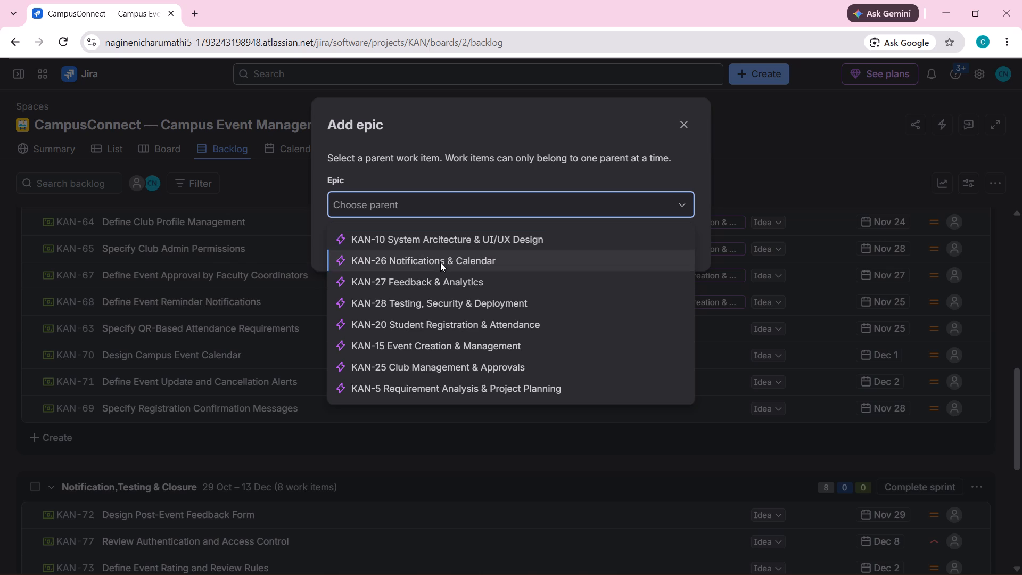
{"action": "left_click", "coordinate": [689, 118]}
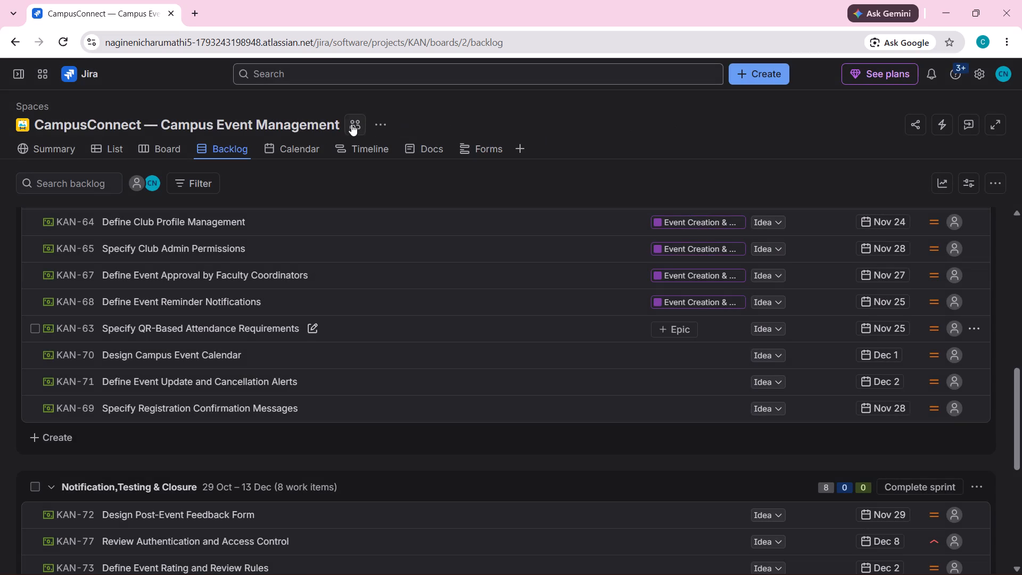
Examine the project timeline for the order and scheduled dates of the epics.
{"action": "left_click", "coordinate": [358, 144]}
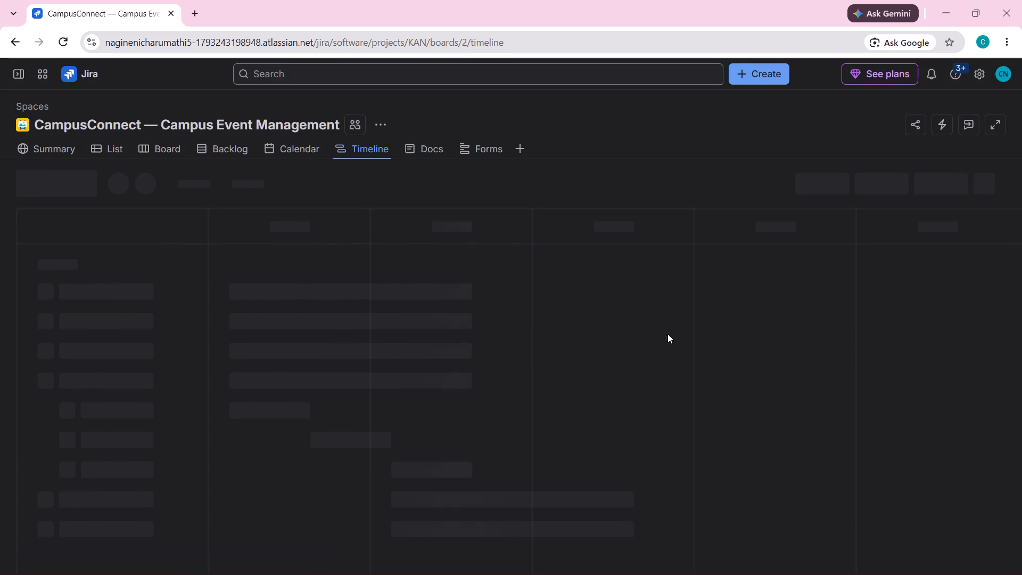
{"action": "scroll", "coordinate": [671, 344], "scroll_direction": "left", "scroll_amount": 2}
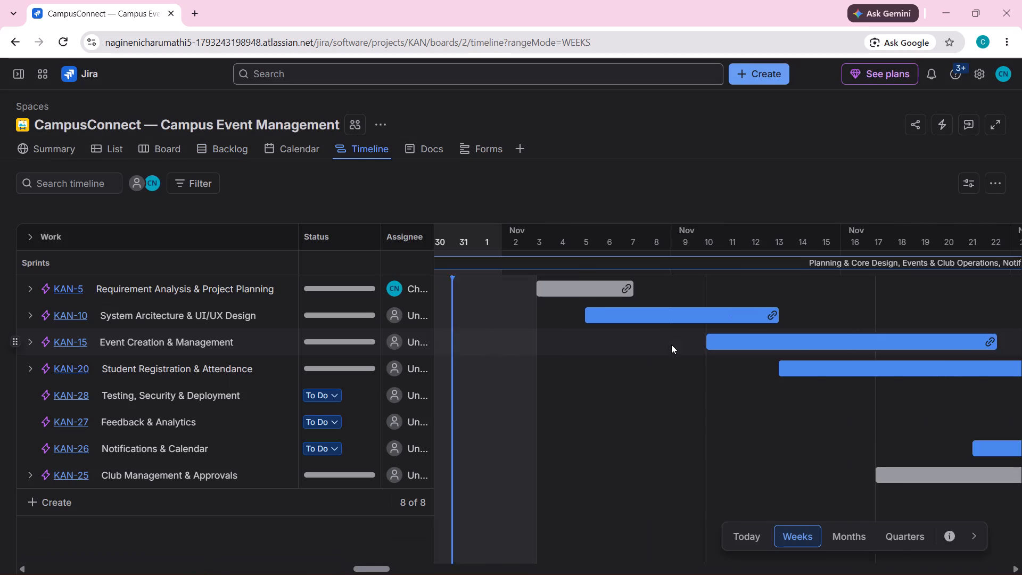
{"action": "scroll", "coordinate": [671, 344], "scroll_direction": "left", "scroll_amount": 5}
{"action": "scroll", "coordinate": [671, 344], "scroll_direction": "right", "scroll_amount": 8}
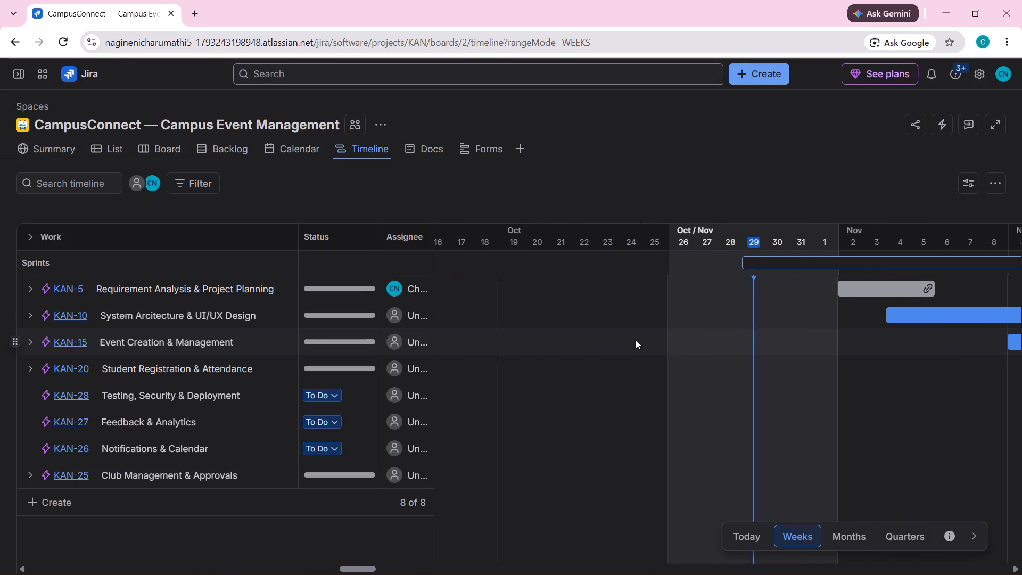
{"action": "scroll", "coordinate": [529, 344], "scroll_direction": "right", "scroll_amount": 1}
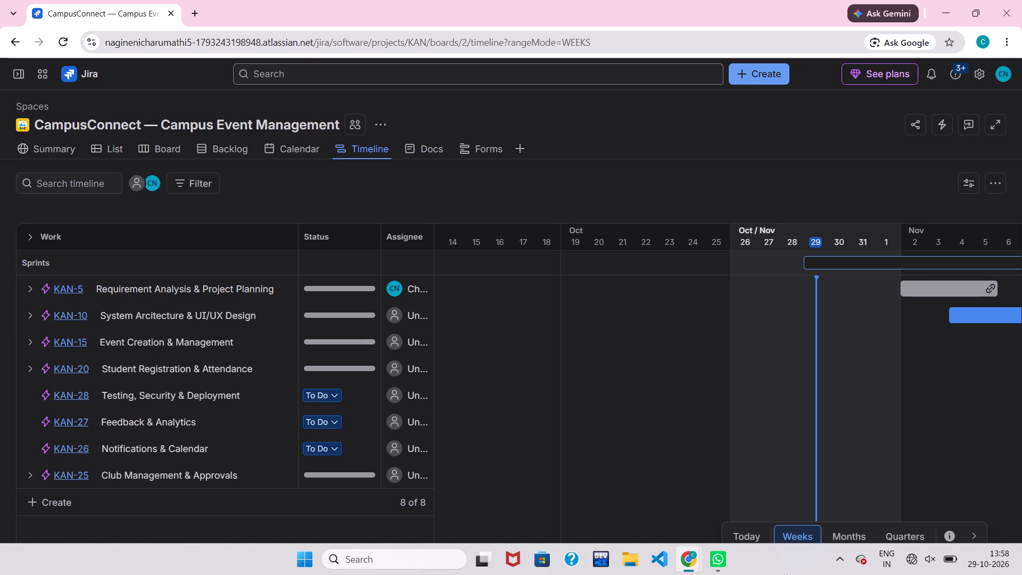
{"action": "left_click", "coordinate": [745, 446]}
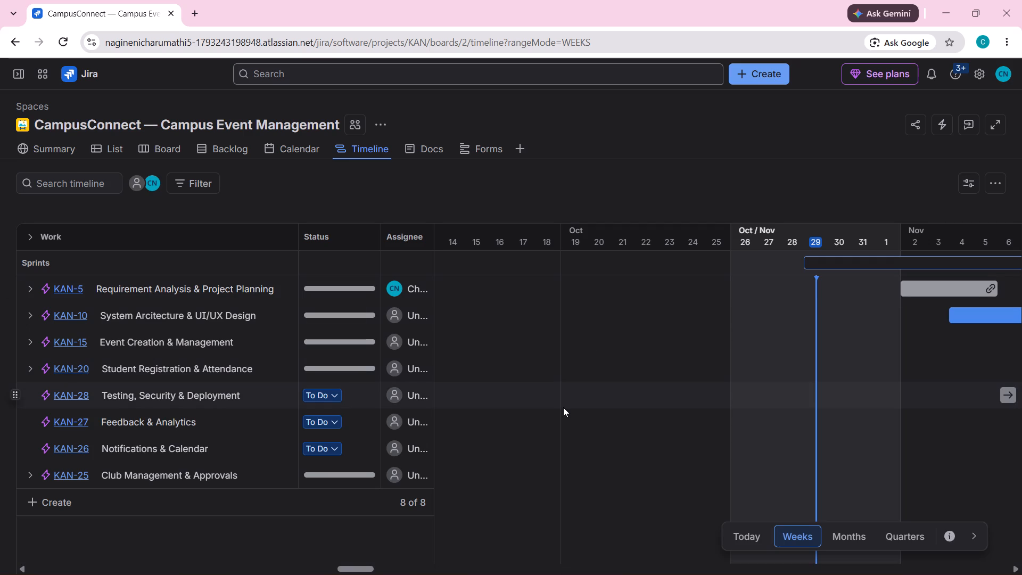
Return to the backlog and assign epic KAN-26 Notifications & Calendar as the parent of KAN-63, KAN-70, KAN-71 and KAN-69.
{"action": "left_click", "coordinate": [212, 151]}
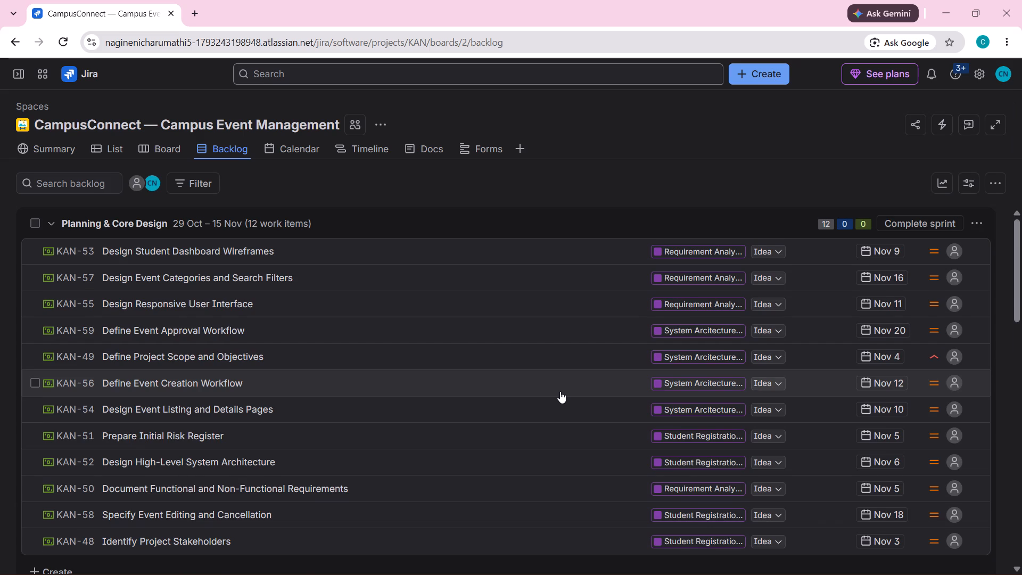
{"action": "scroll", "coordinate": [560, 391], "scroll_direction": "down", "scroll_amount": 5}
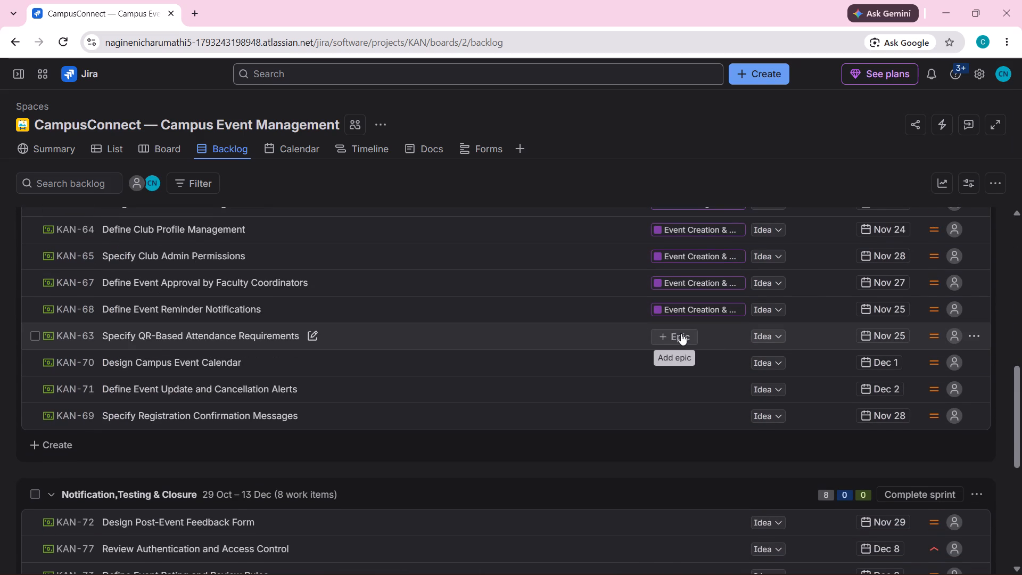
{"action": "left_click", "coordinate": [675, 329]}
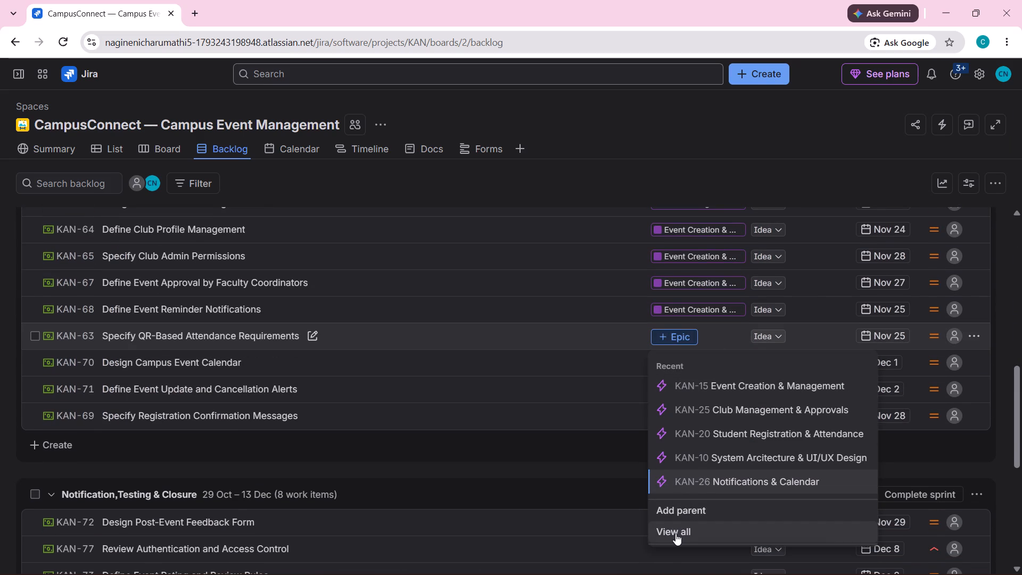
{"action": "left_click", "coordinate": [706, 483]}
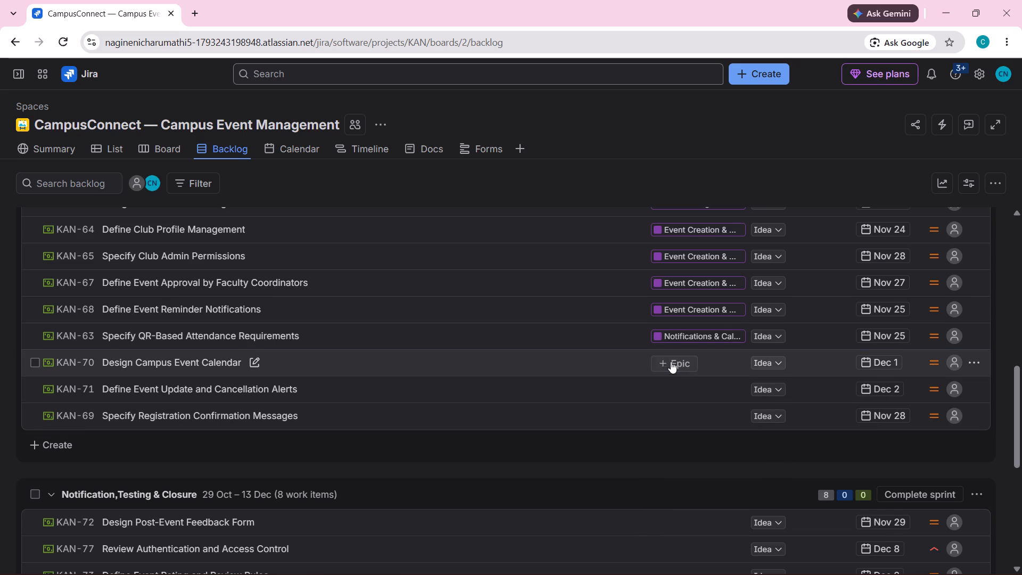
{"action": "left_click", "coordinate": [671, 362]}
{"action": "left_click", "coordinate": [712, 420]}
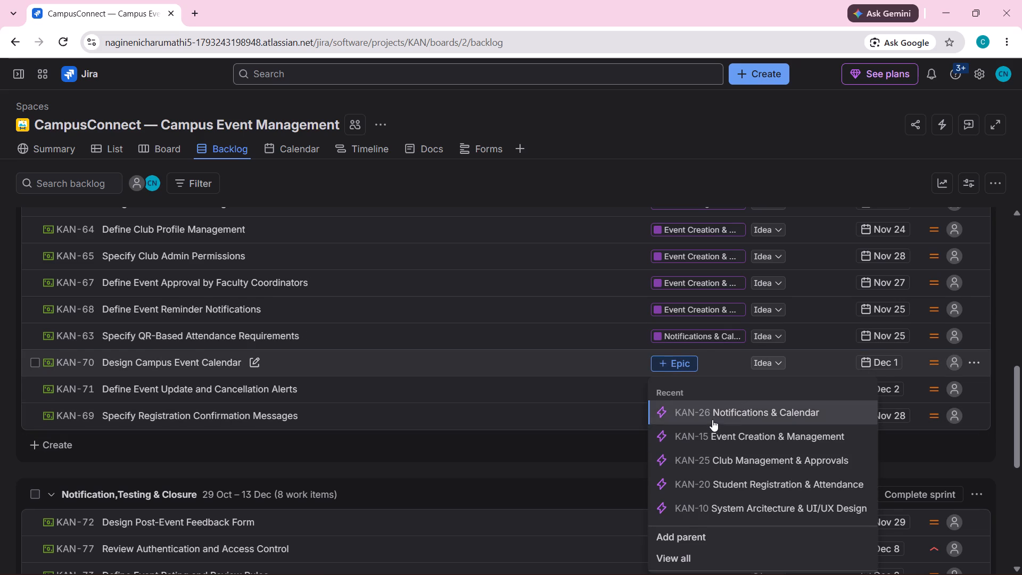
{"action": "left_click", "coordinate": [671, 391]}
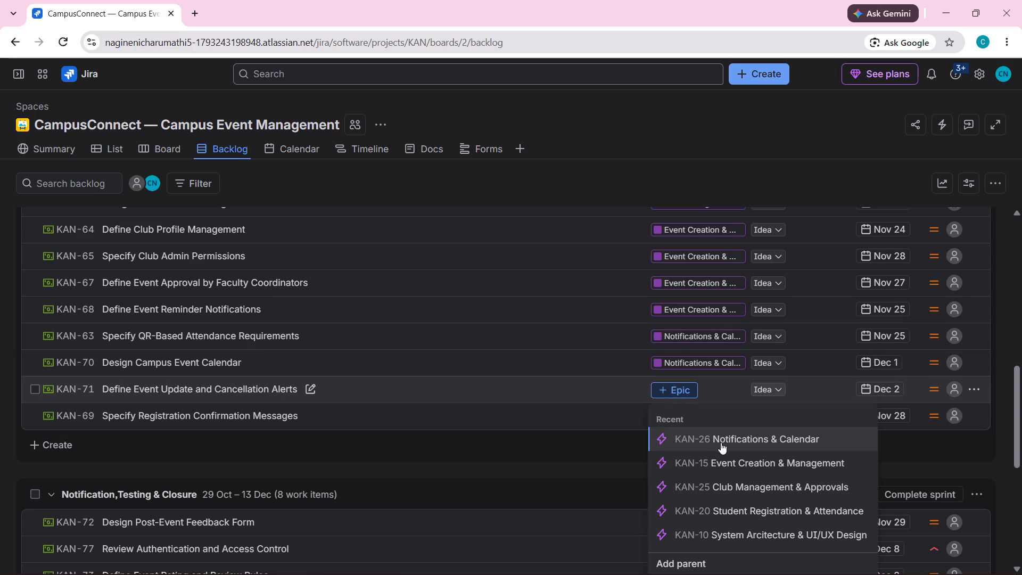
{"action": "left_click", "coordinate": [721, 442]}
{"action": "left_click", "coordinate": [667, 414]}
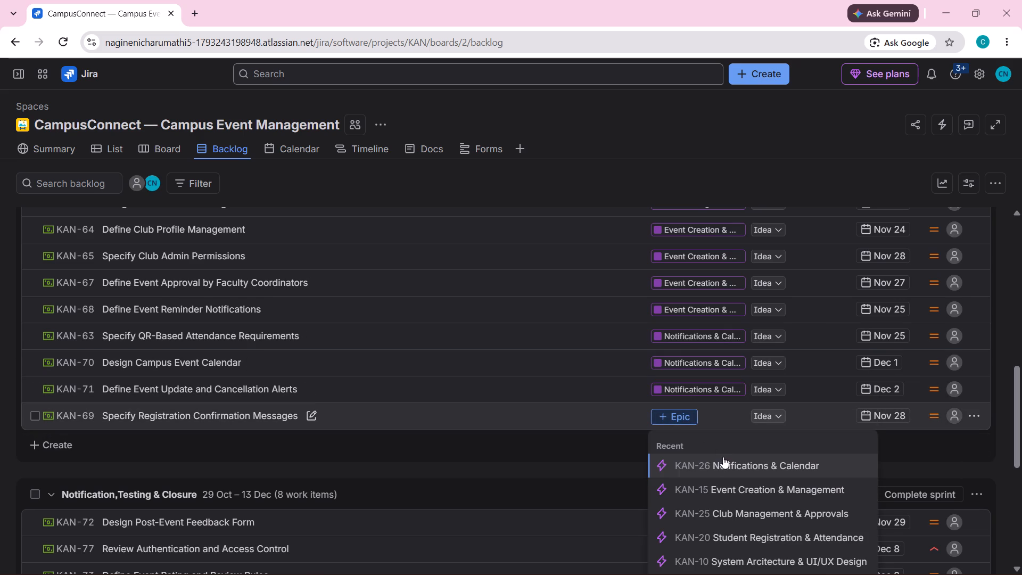
{"action": "left_click", "coordinate": [726, 464]}
Assign epic KAN-27 Feedback & Analytics as the parent of KAN-72 in the Notification,Testing & Closure sprint, choosing from the full epic list.
{"action": "scroll", "coordinate": [608, 445], "scroll_direction": "down", "scroll_amount": 2}
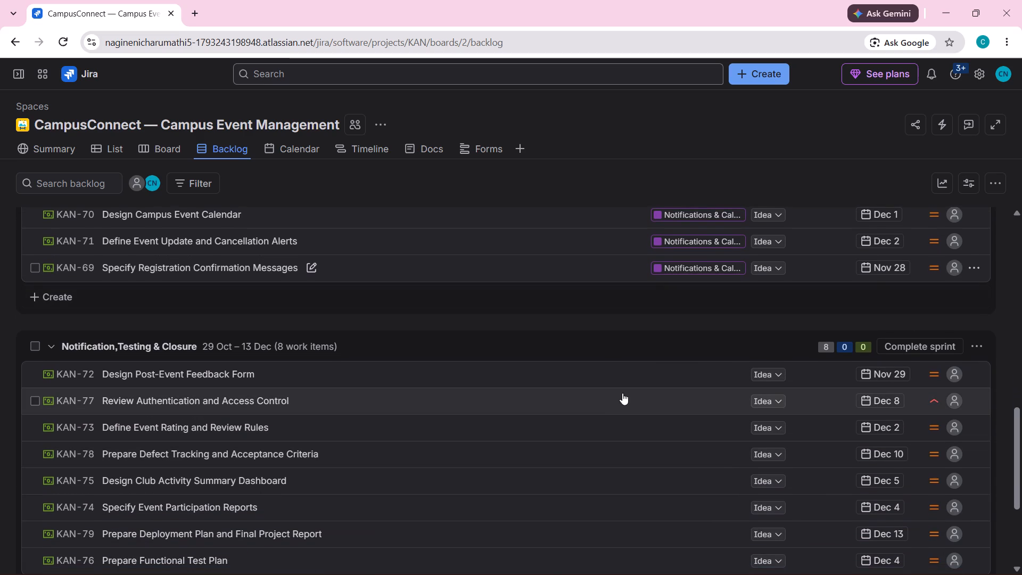
{"action": "left_click", "coordinate": [684, 375]}
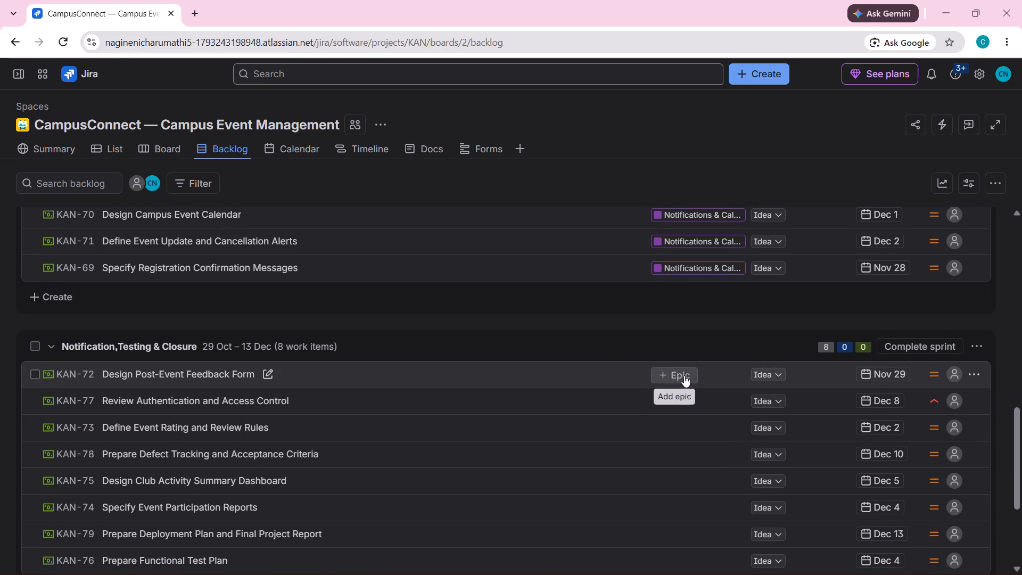
{"action": "left_click", "coordinate": [687, 569]}
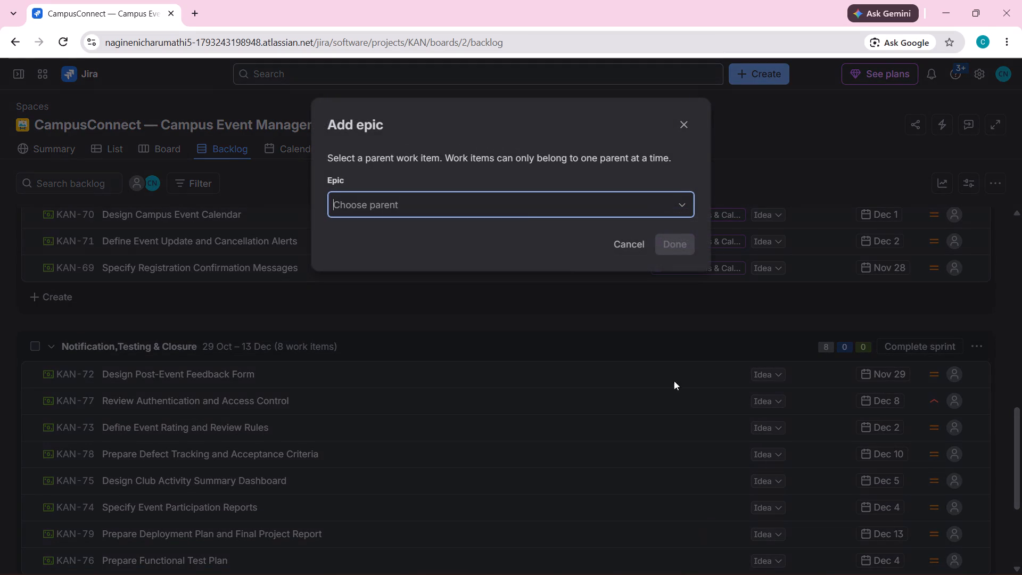
{"action": "left_click", "coordinate": [521, 206]}
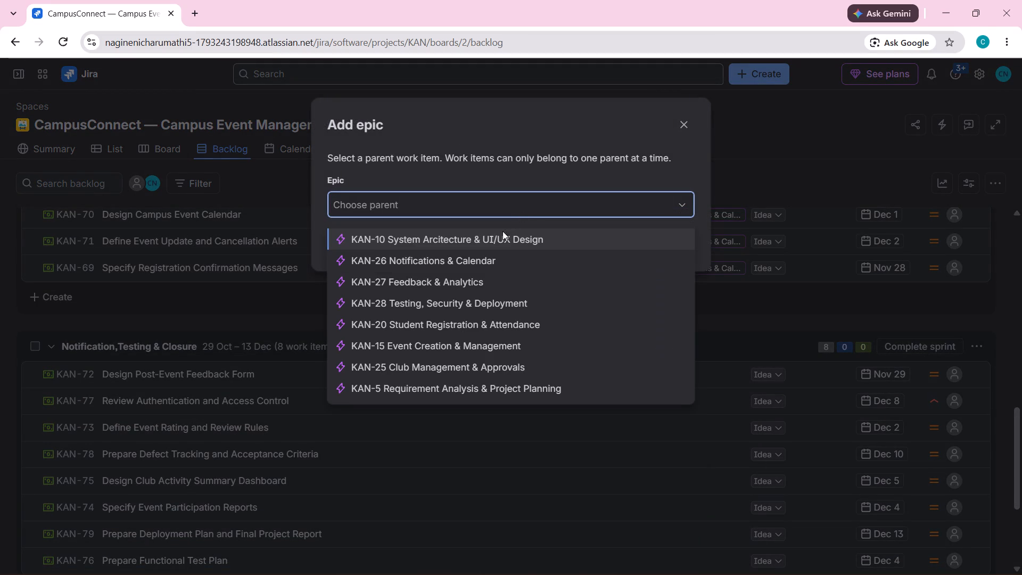
{"action": "left_click", "coordinate": [435, 281]}
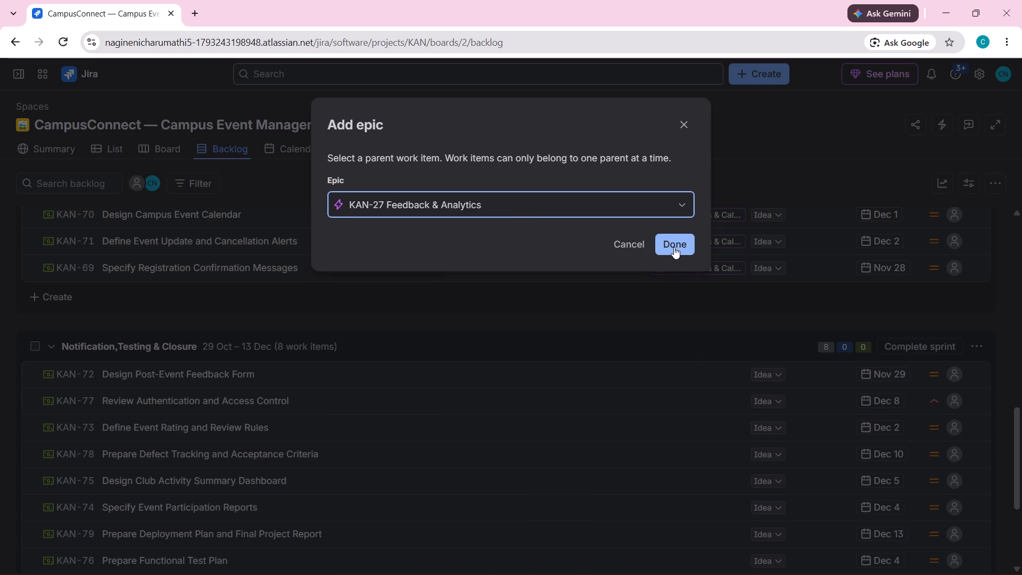
{"action": "right_click", "coordinate": [674, 247]}
{"action": "left_click", "coordinate": [674, 247]}
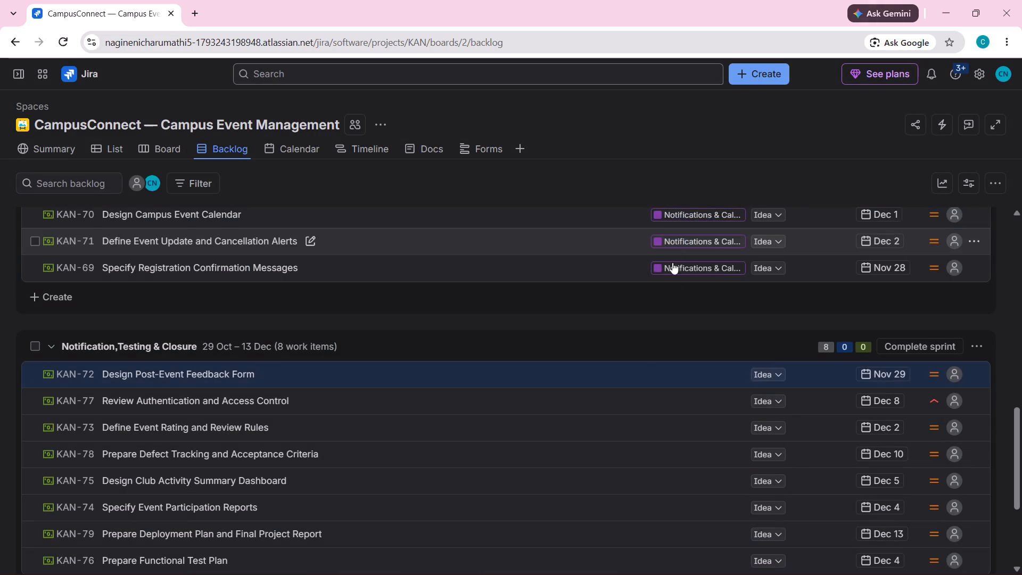
Assign epic KAN-27 Feedback & Analytics as the parent of KAN-77, KAN-73 and KAN-78.
{"action": "left_click", "coordinate": [681, 400]}
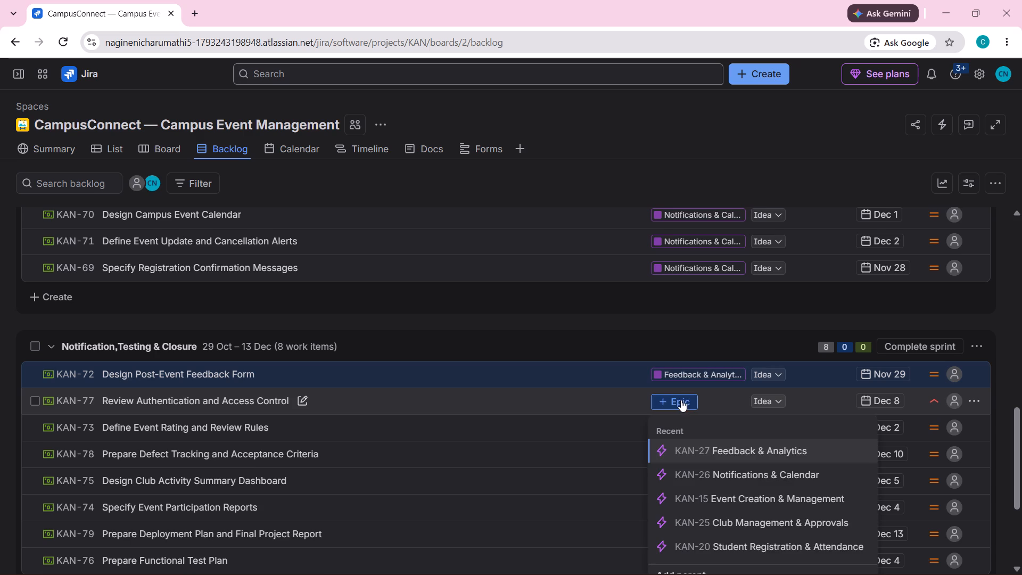
{"action": "left_click", "coordinate": [713, 452]}
{"action": "scroll", "coordinate": [641, 333], "scroll_direction": "down", "scroll_amount": 1}
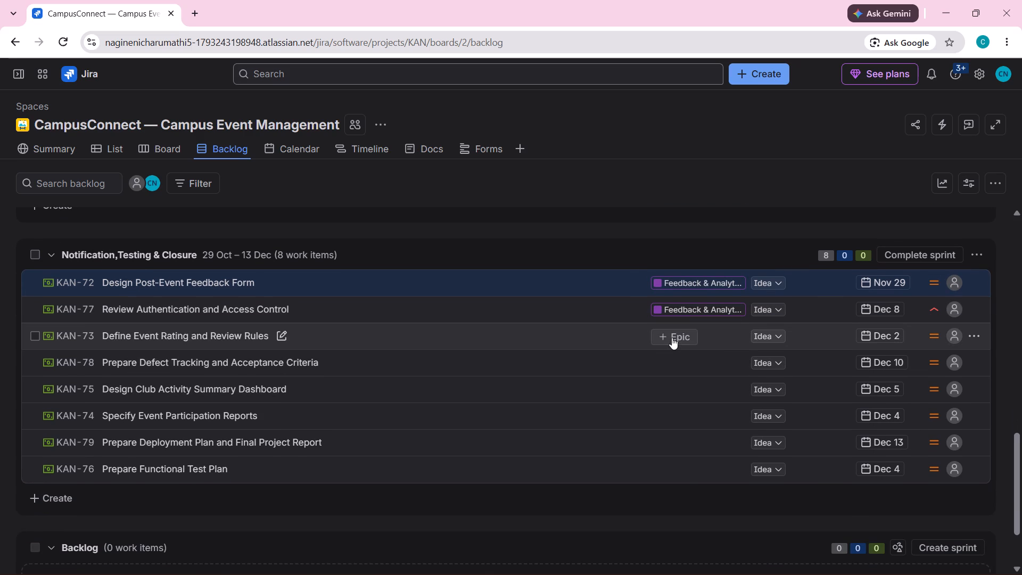
{"action": "left_click", "coordinate": [672, 336]}
{"action": "left_click", "coordinate": [706, 382]}
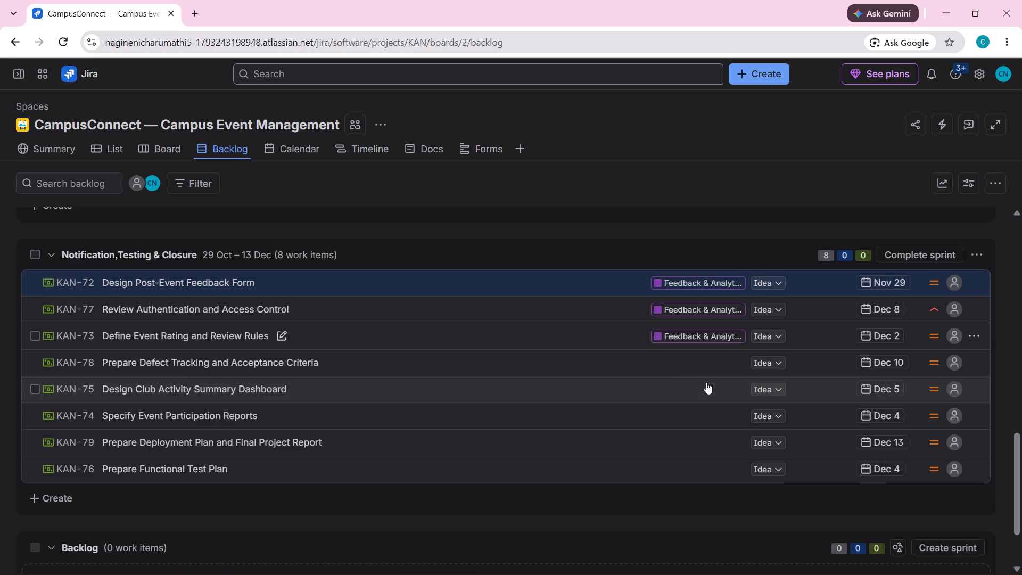
{"action": "left_click", "coordinate": [665, 359]}
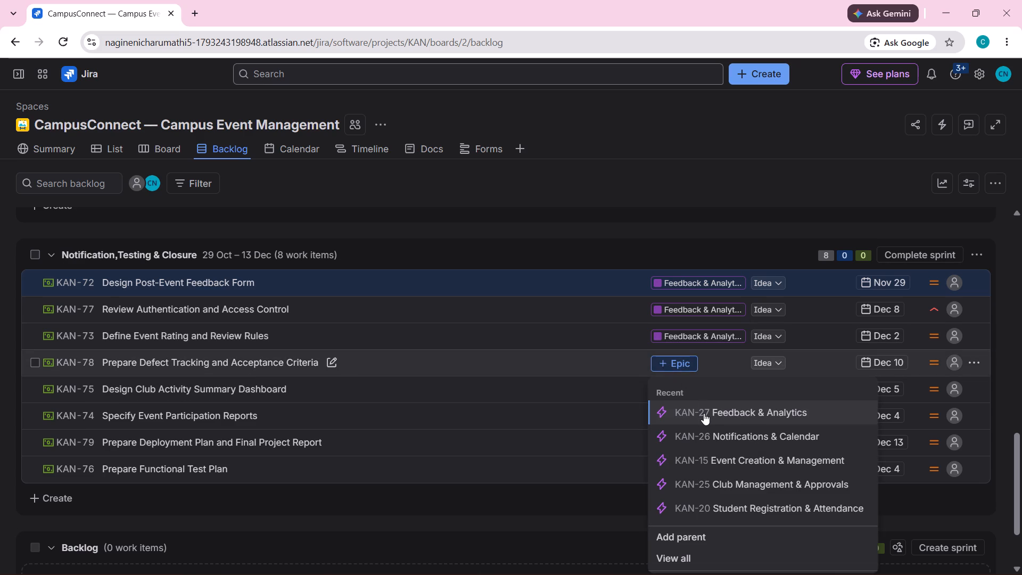
{"action": "left_click", "coordinate": [704, 415]}
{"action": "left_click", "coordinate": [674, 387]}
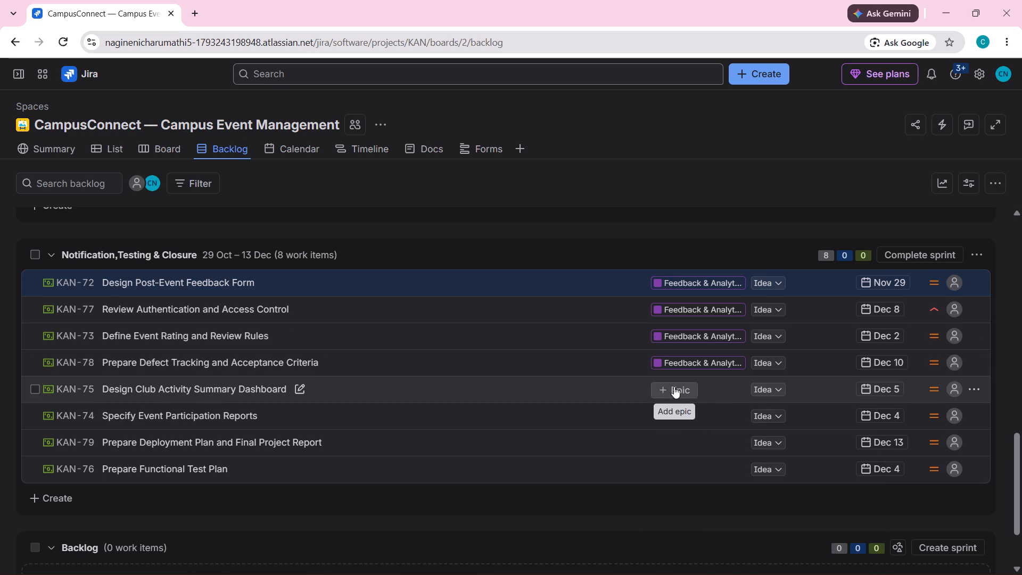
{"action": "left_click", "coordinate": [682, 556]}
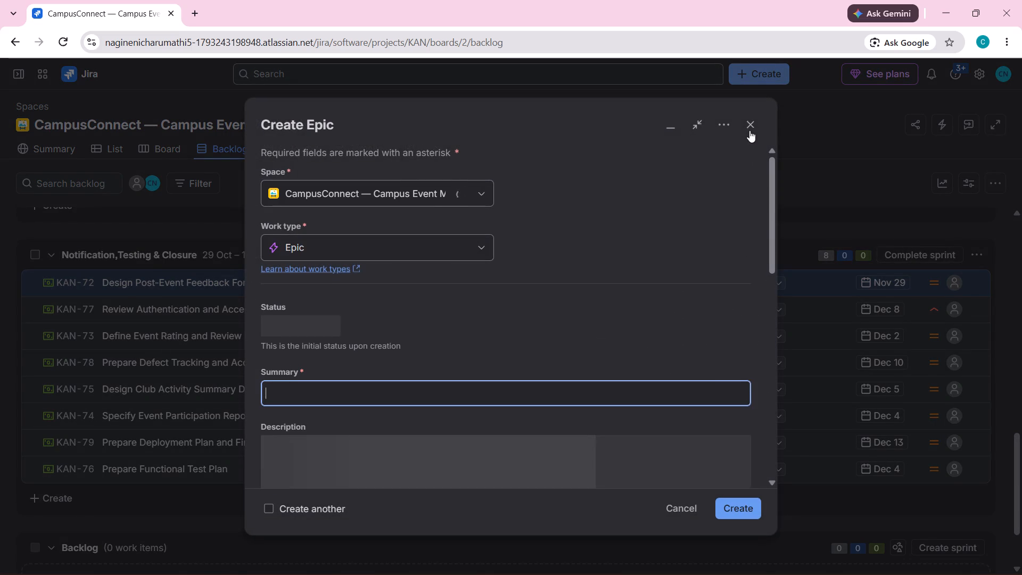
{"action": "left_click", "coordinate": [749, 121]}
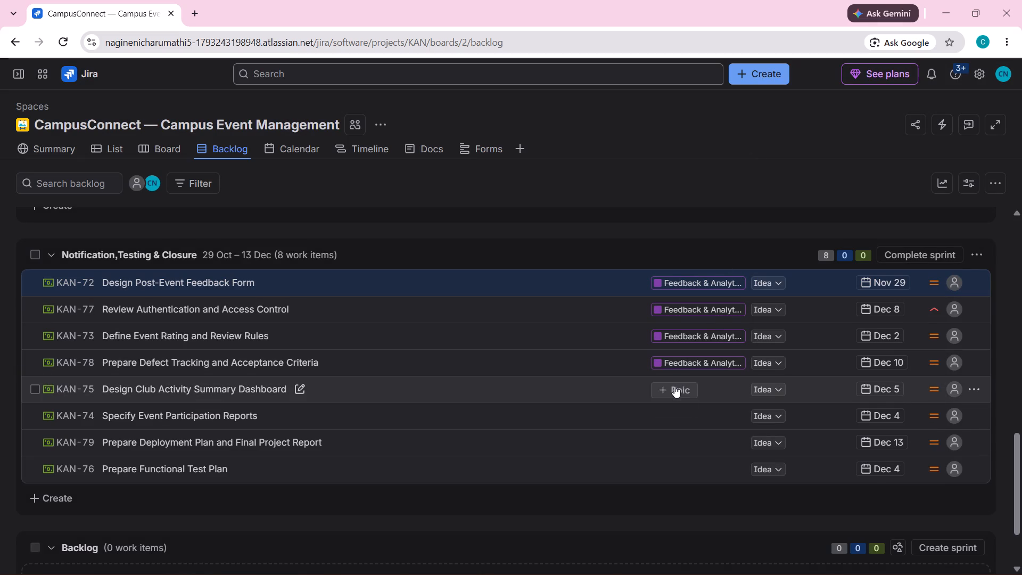
Assign epic KAN-28 Testing, Security & Deployment as the parent of KAN-75, choosing from the full epic list.
{"action": "left_click", "coordinate": [674, 386]}
{"action": "scroll", "coordinate": [580, 542], "scroll_direction": "down", "scroll_amount": 1}
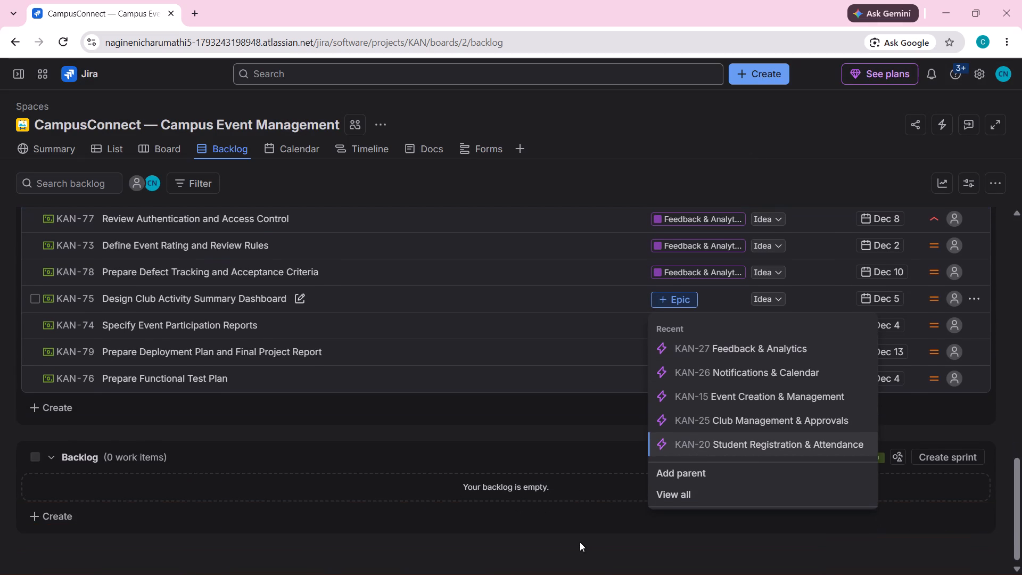
{"action": "left_click", "coordinate": [674, 494]}
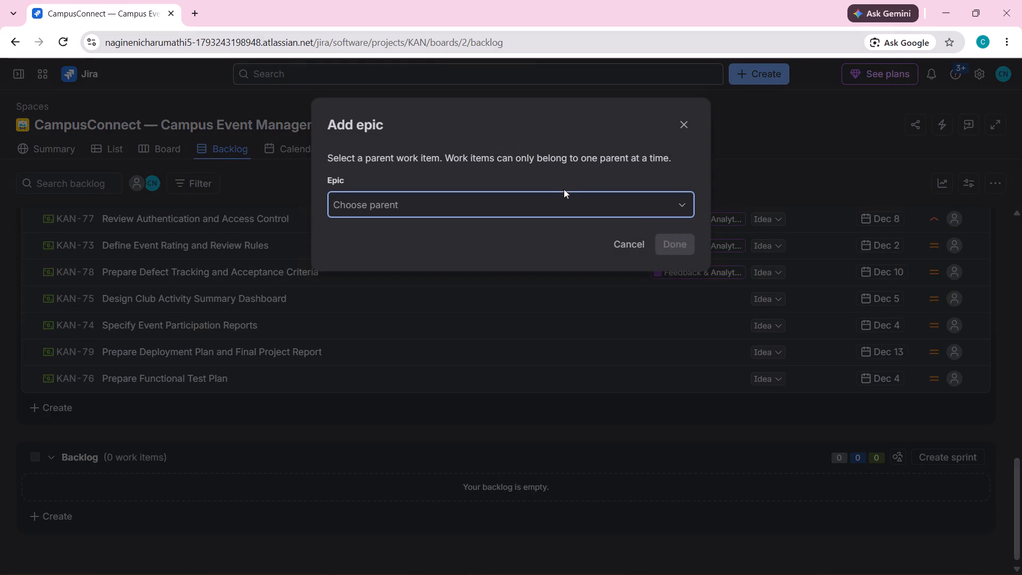
{"action": "left_click", "coordinate": [565, 198]}
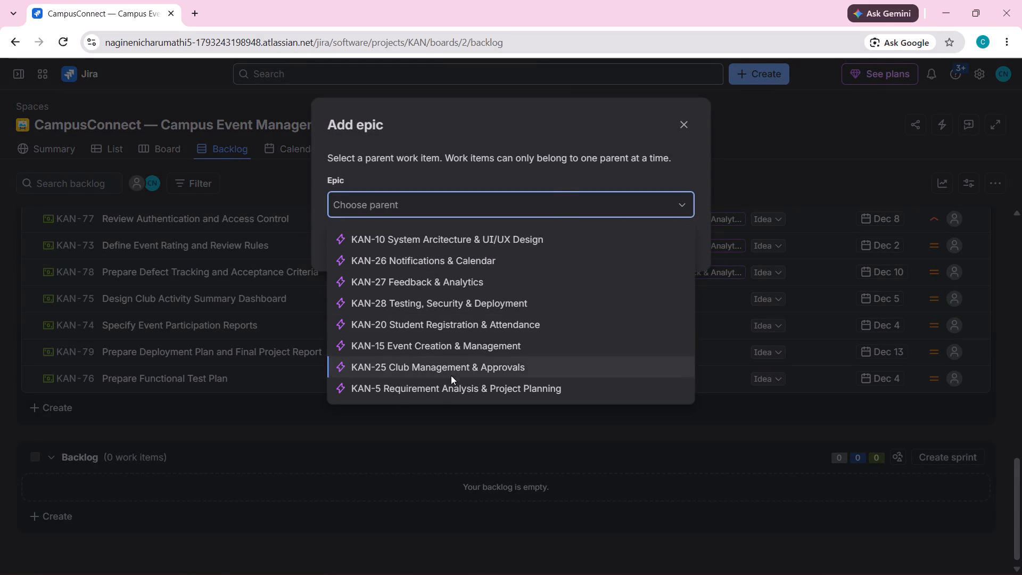
{"action": "left_click", "coordinate": [421, 307]}
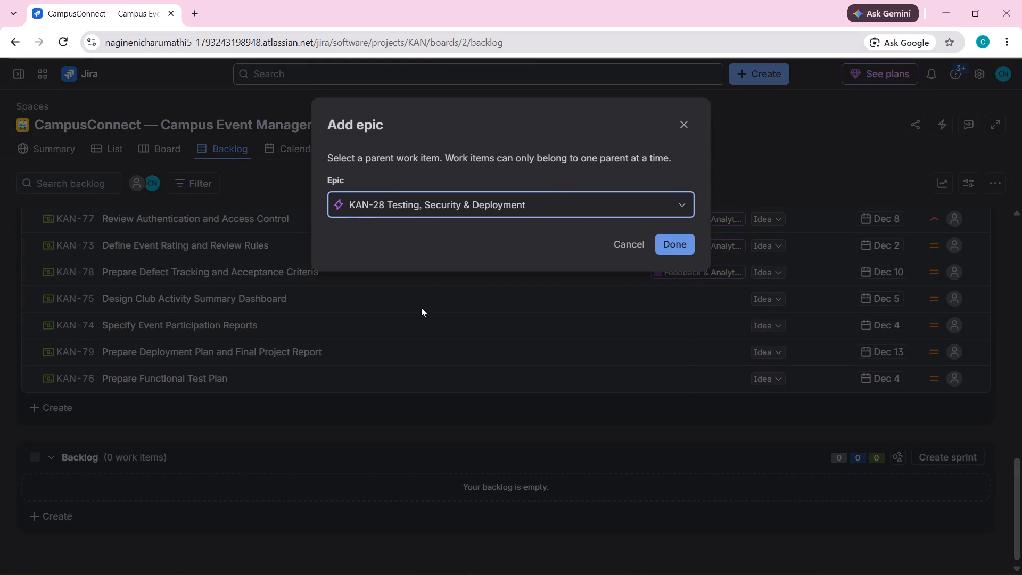
{"action": "left_click", "coordinate": [676, 242]}
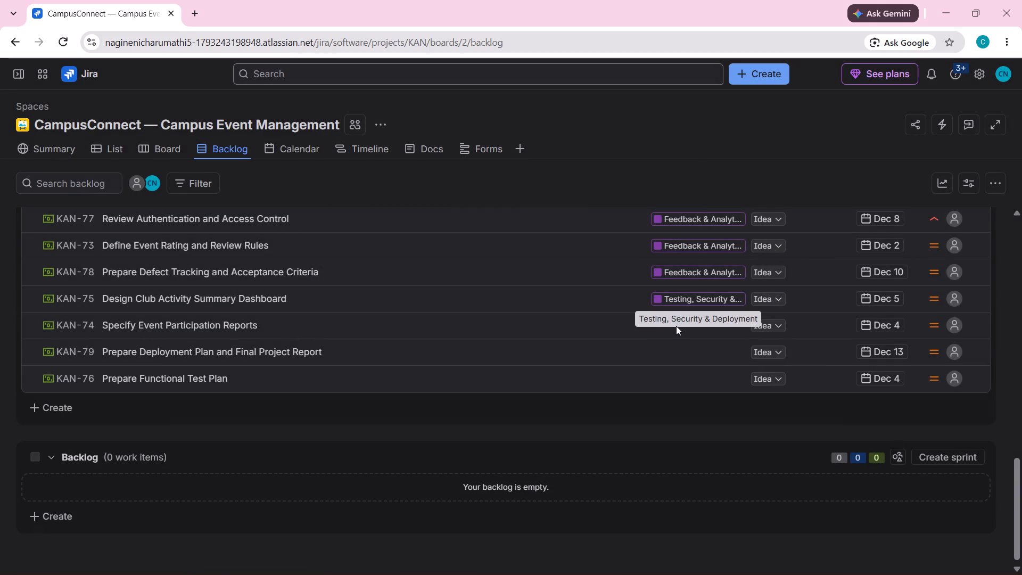
Assign epic KAN-28 Testing, Security & Deployment as the parent of KAN-74, KAN-79 and KAN-76.
{"action": "left_click", "coordinate": [674, 328]}
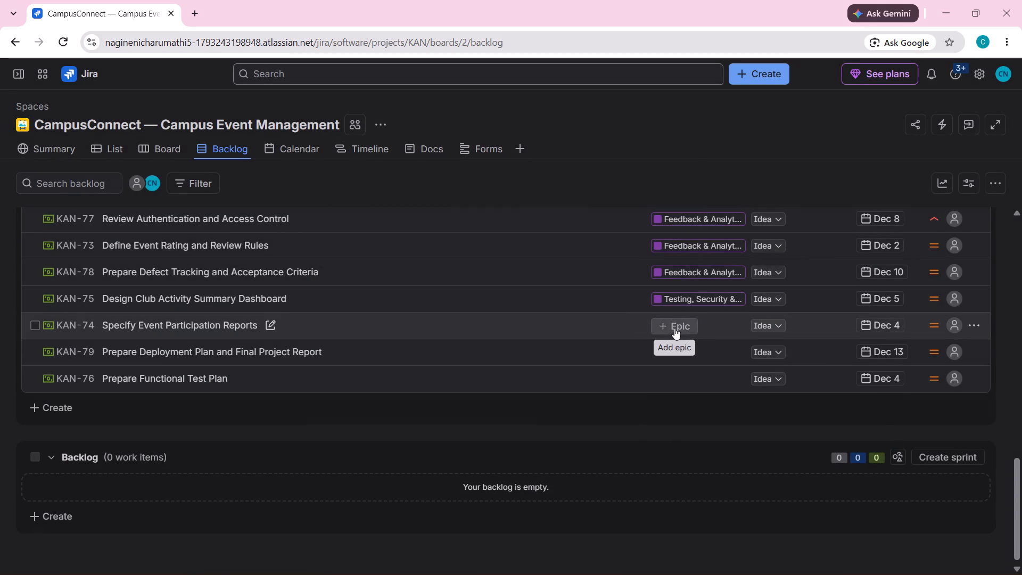
{"action": "left_click", "coordinate": [675, 380]}
{"action": "left_click", "coordinate": [667, 352]}
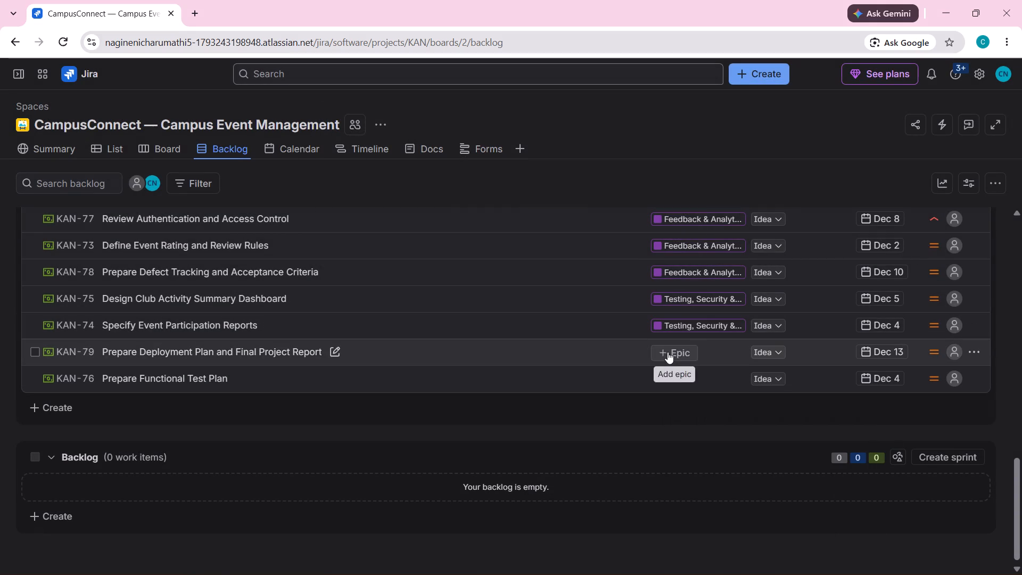
{"action": "left_click", "coordinate": [719, 405]}
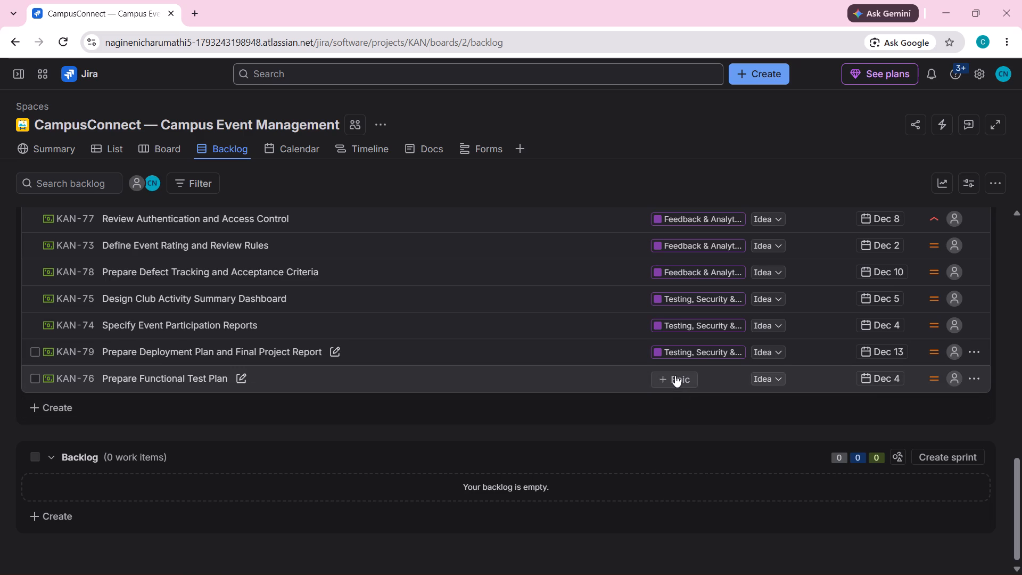
{"action": "left_click", "coordinate": [675, 375]}
{"action": "left_click", "coordinate": [707, 424]}
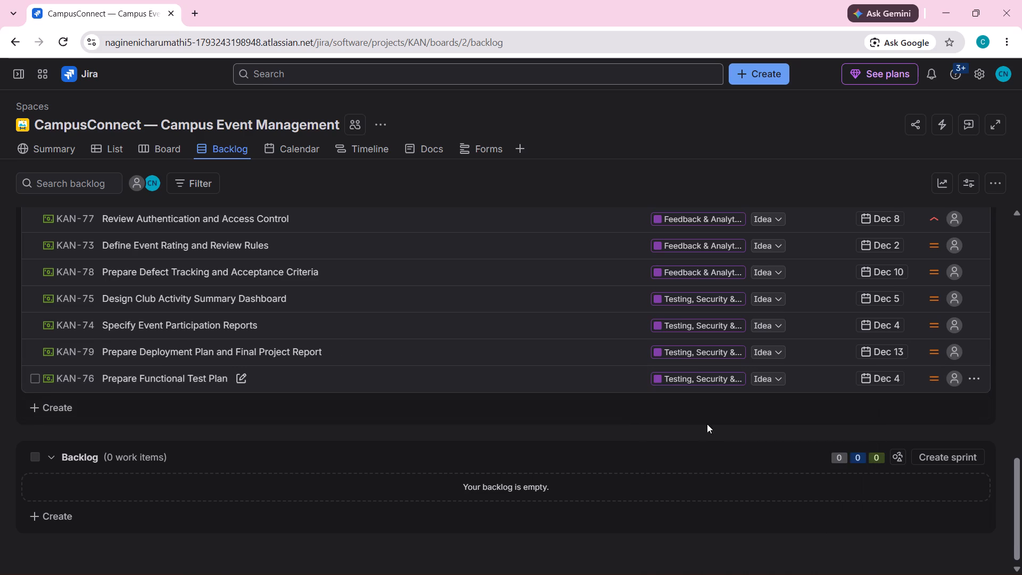
Review the epic assignments across the backlog's sprints, up to the Planning & Core Design sprint.
{"action": "scroll", "coordinate": [626, 409], "scroll_direction": "up", "scroll_amount": 10}
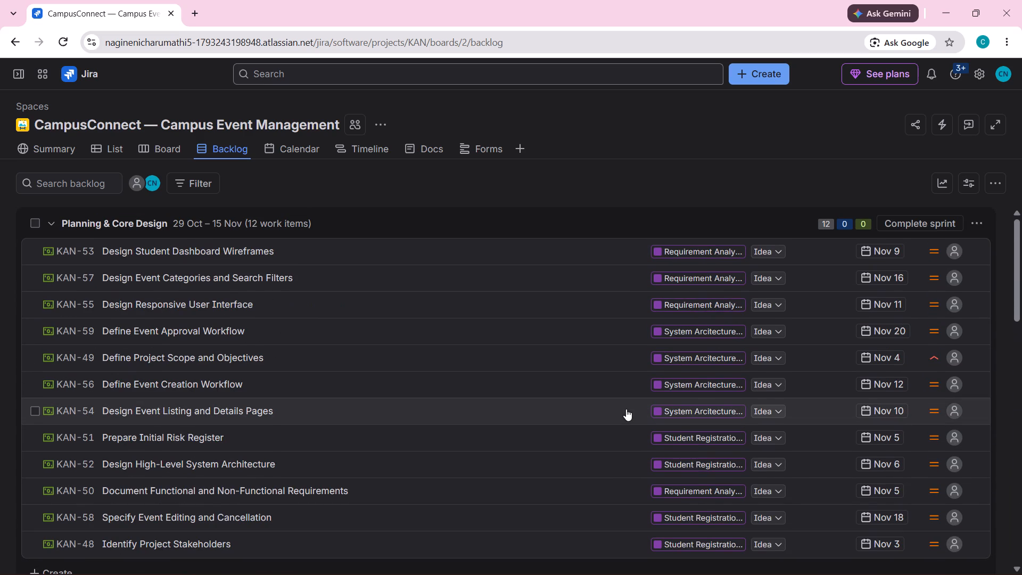
{"action": "scroll", "coordinate": [626, 409], "scroll_direction": "up", "scroll_amount": 1}
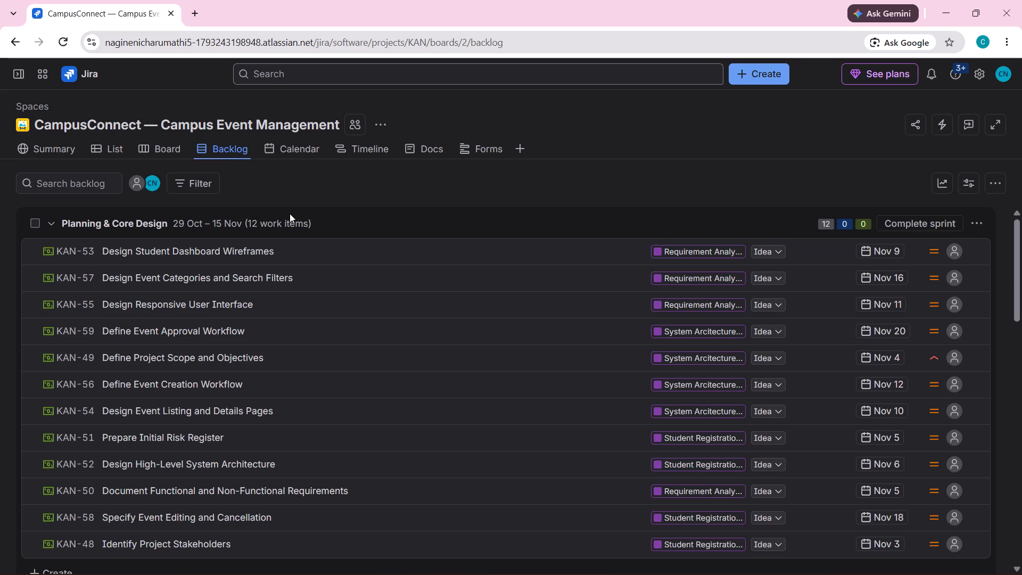
{"action": "scroll", "coordinate": [360, 243], "scroll_direction": "right", "scroll_amount": 1}
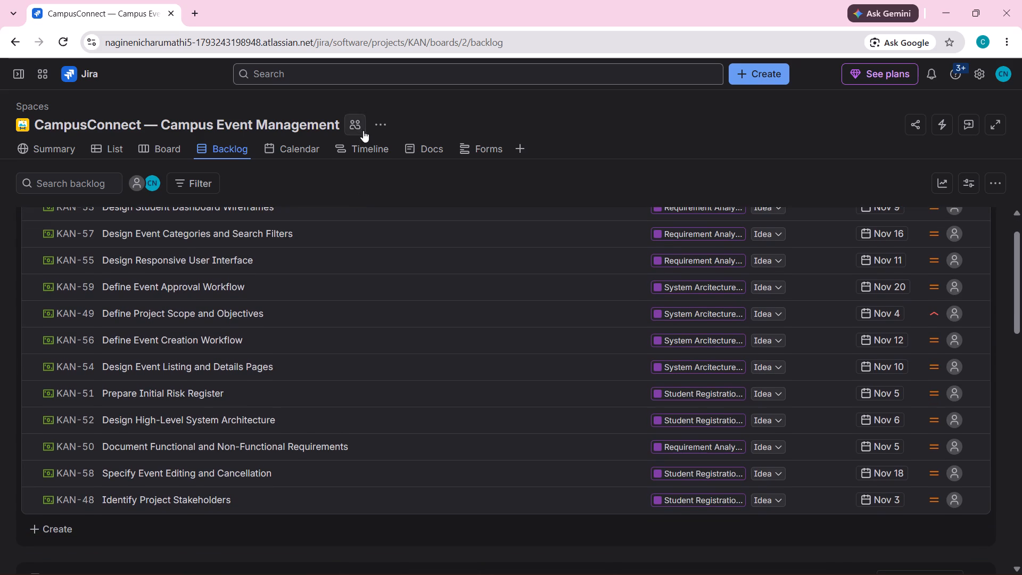
Check the epics on the project timeline and open the project calendar.
{"action": "left_click", "coordinate": [369, 149]}
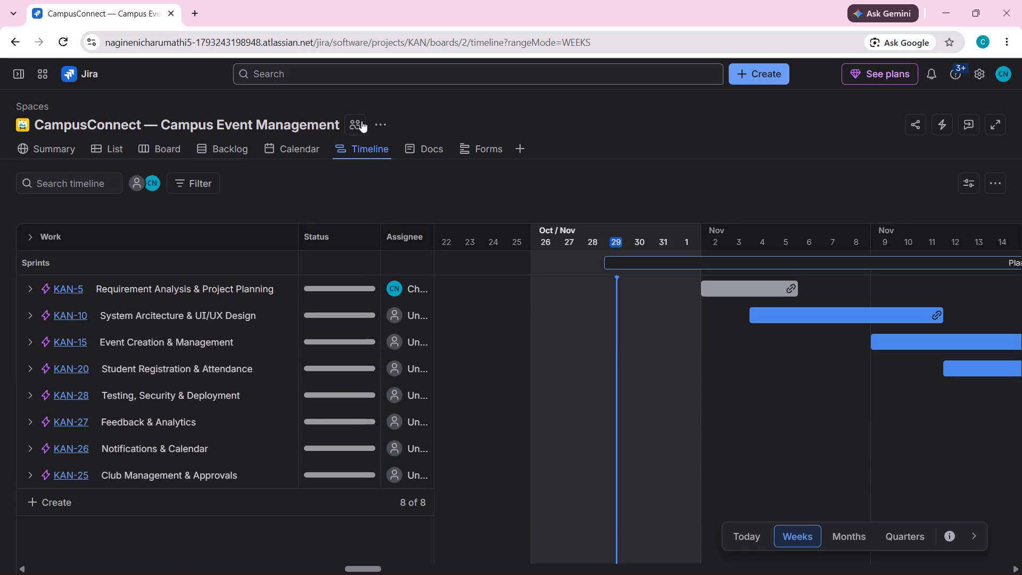
{"action": "left_click", "coordinate": [299, 152]}
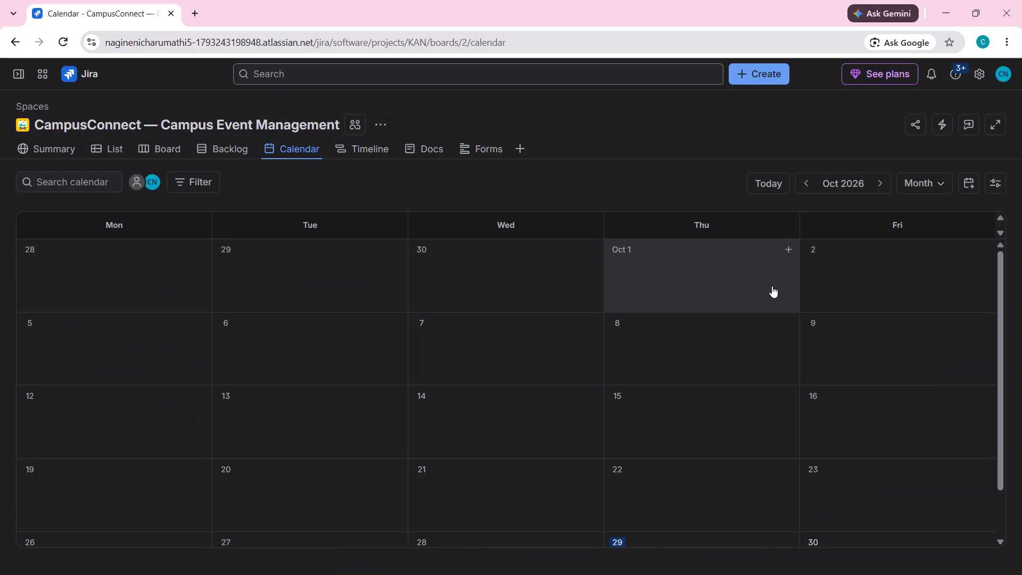
Examine the October 2026 calendar, checking for unscheduled work and the sprints listed on October 29 and October 30.
{"action": "scroll", "coordinate": [772, 286], "scroll_direction": "left", "scroll_amount": 1}
{"action": "scroll", "coordinate": [437, 302], "scroll_direction": "right", "scroll_amount": 1}
{"action": "left_click", "coordinate": [970, 184]}
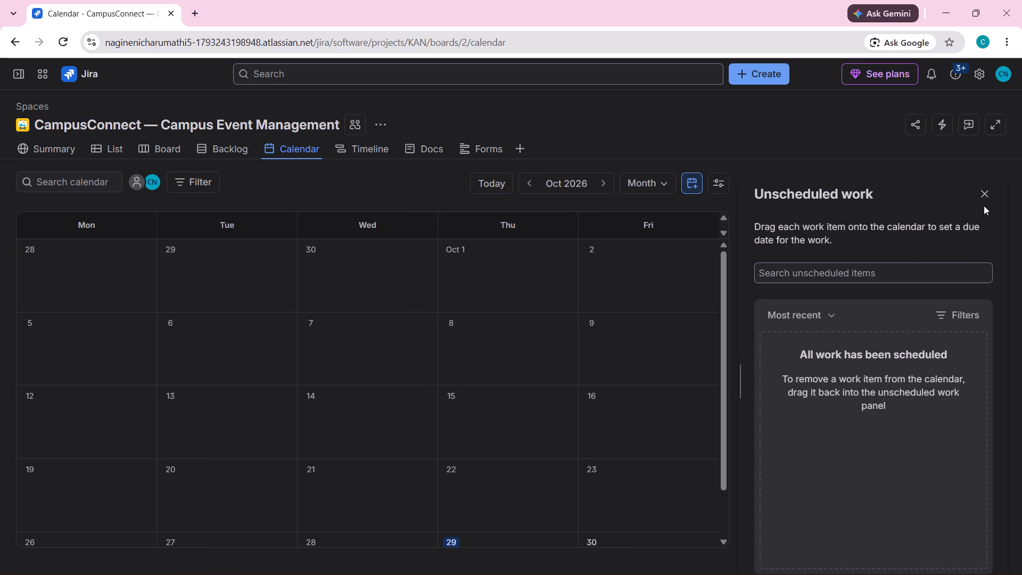
{"action": "left_click", "coordinate": [986, 194]}
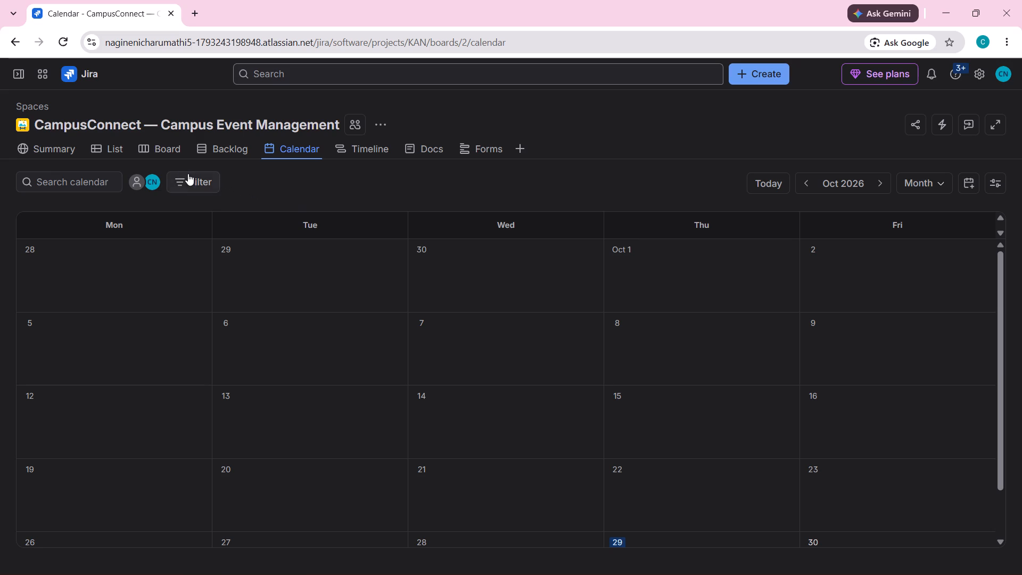
{"action": "scroll", "coordinate": [188, 176], "scroll_direction": "down", "scroll_amount": 1}
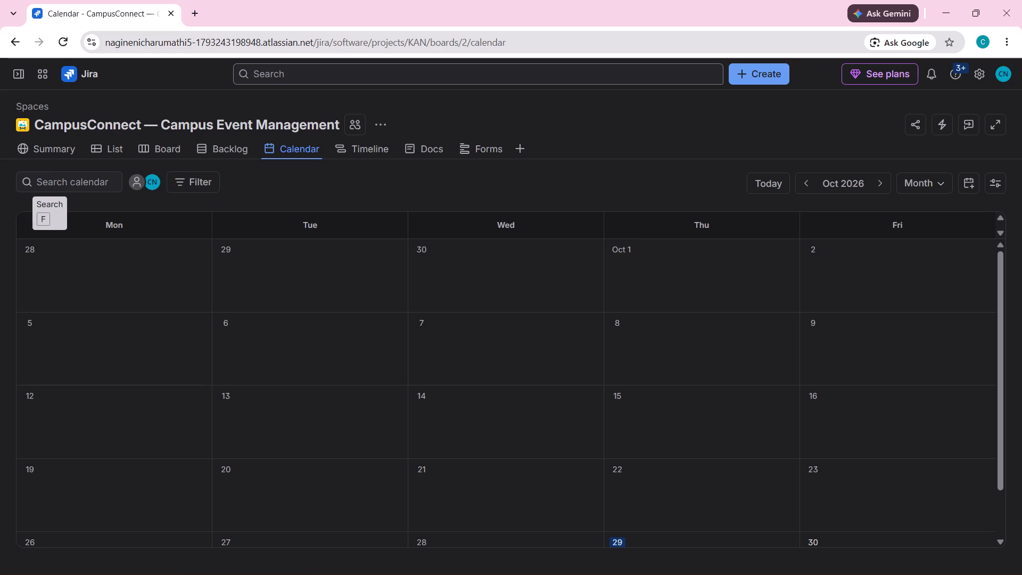
{"action": "left_click", "coordinate": [68, 182]}
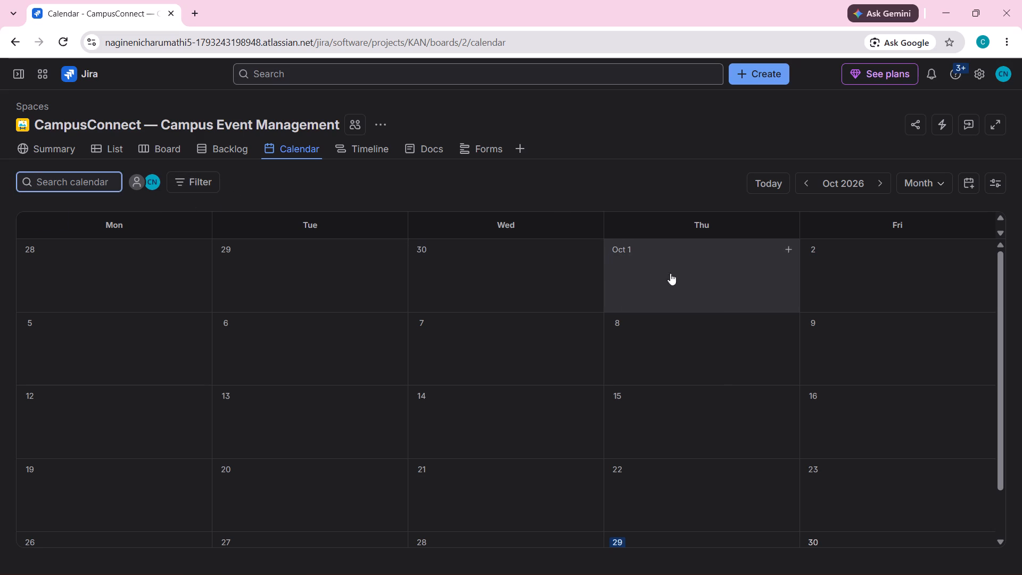
{"action": "scroll", "coordinate": [715, 273], "scroll_direction": "down", "scroll_amount": 3}
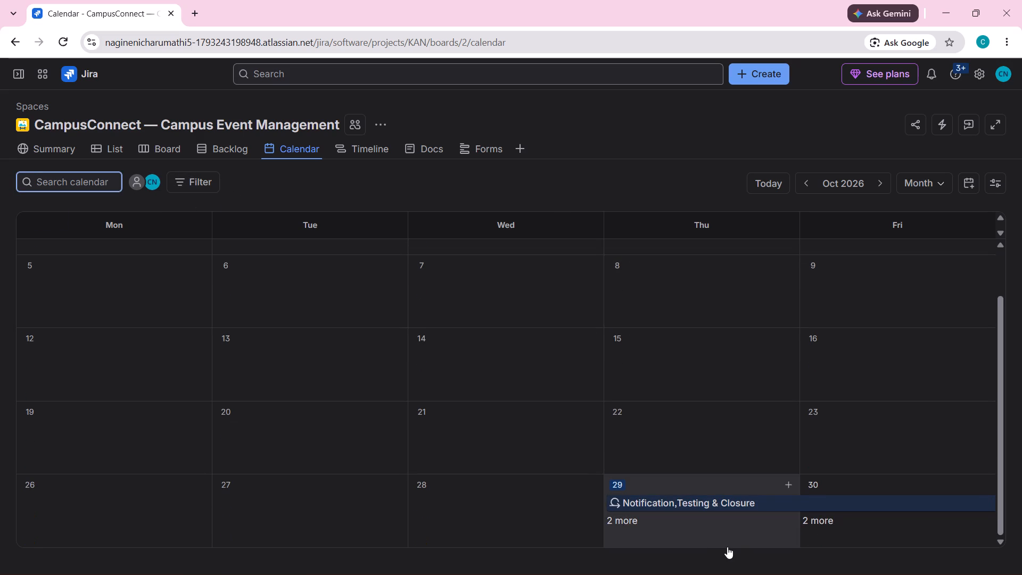
{"action": "left_click", "coordinate": [715, 523]}
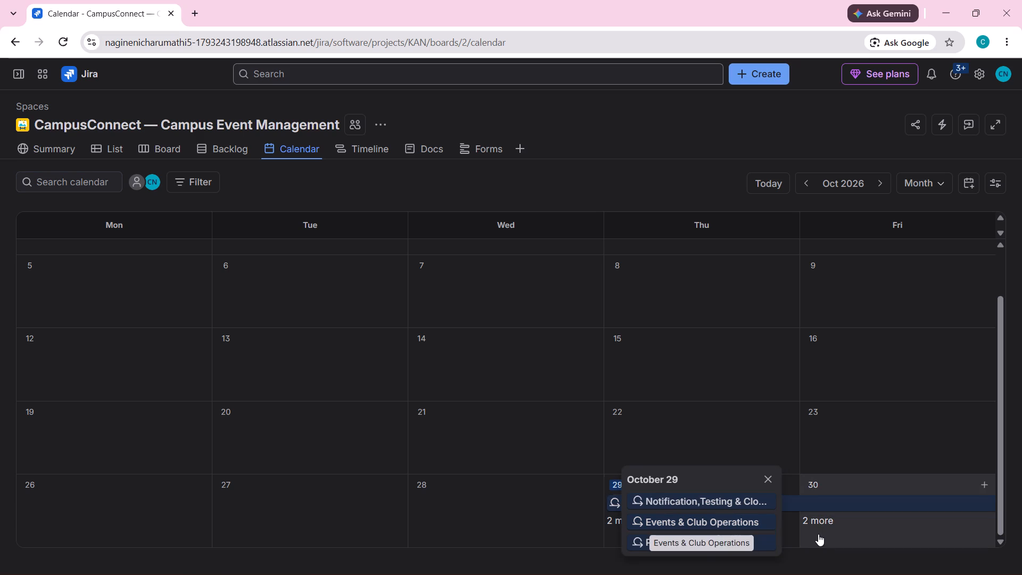
{"action": "left_click", "coordinate": [818, 520]}
{"action": "scroll", "coordinate": [818, 520], "scroll_direction": "left", "scroll_amount": 1}
{"action": "scroll", "coordinate": [818, 520], "scroll_direction": "down", "scroll_amount": 1}
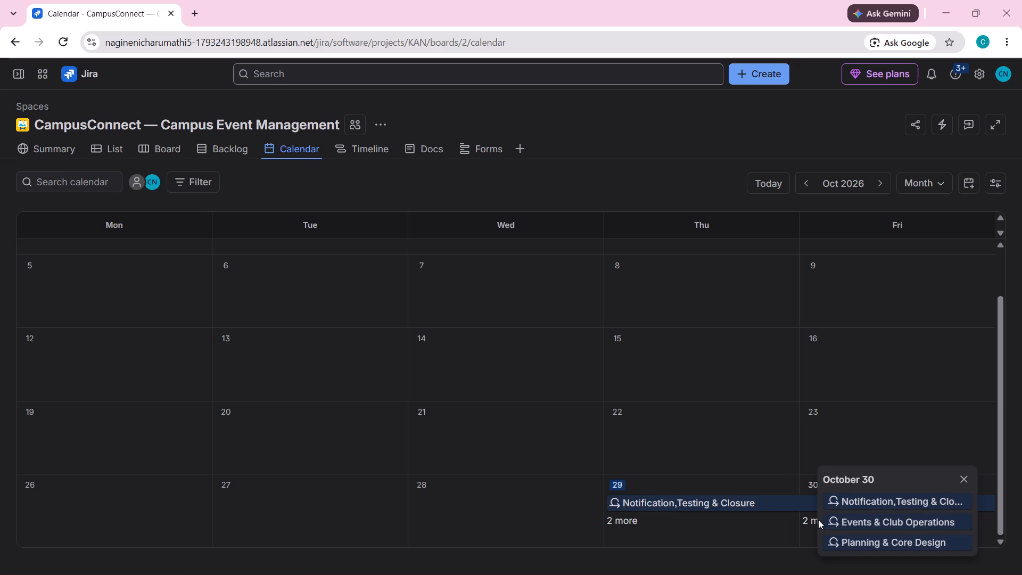
Open the project summary and review the status overview, recent activity, priority breakdown and types of work.
{"action": "left_click", "coordinate": [44, 143]}
{"action": "scroll", "coordinate": [514, 375], "scroll_direction": "down", "scroll_amount": 2}
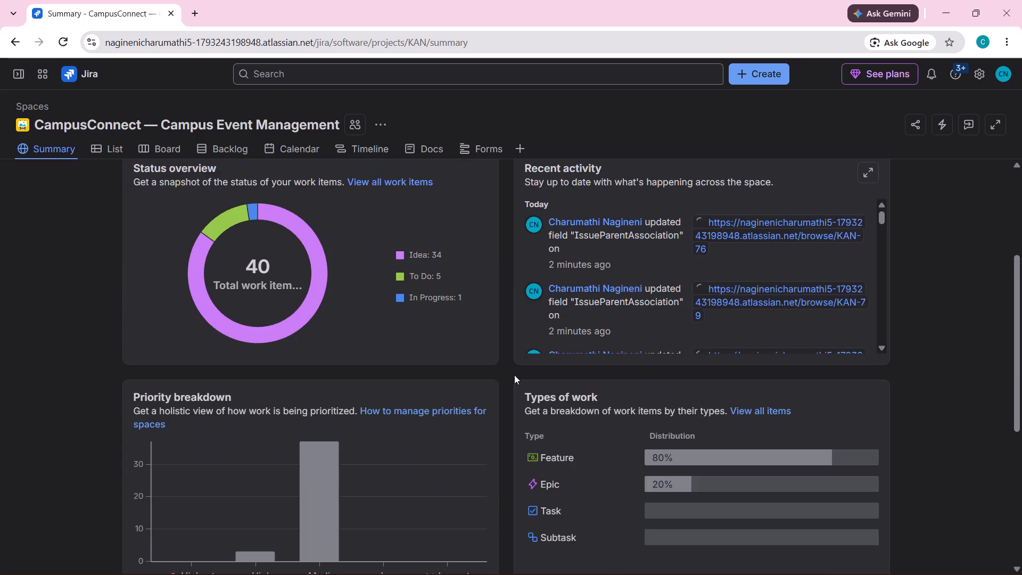
{"action": "scroll", "coordinate": [514, 375], "scroll_direction": "down", "scroll_amount": 1}
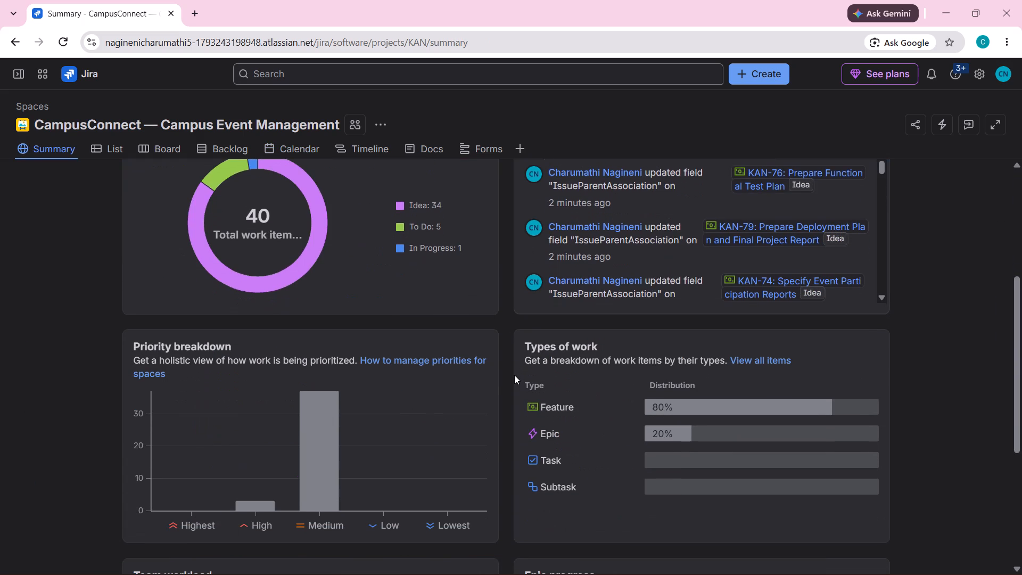
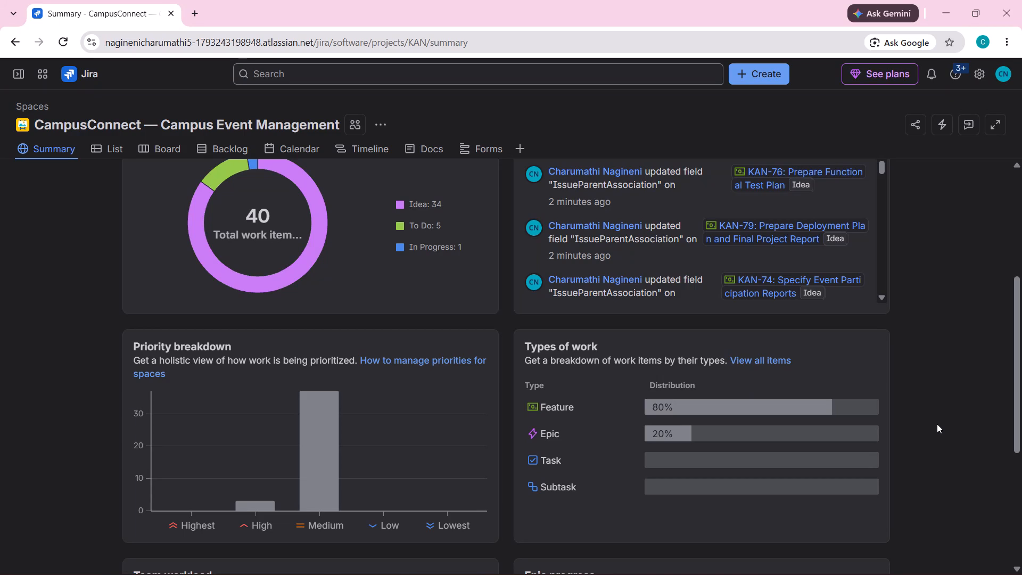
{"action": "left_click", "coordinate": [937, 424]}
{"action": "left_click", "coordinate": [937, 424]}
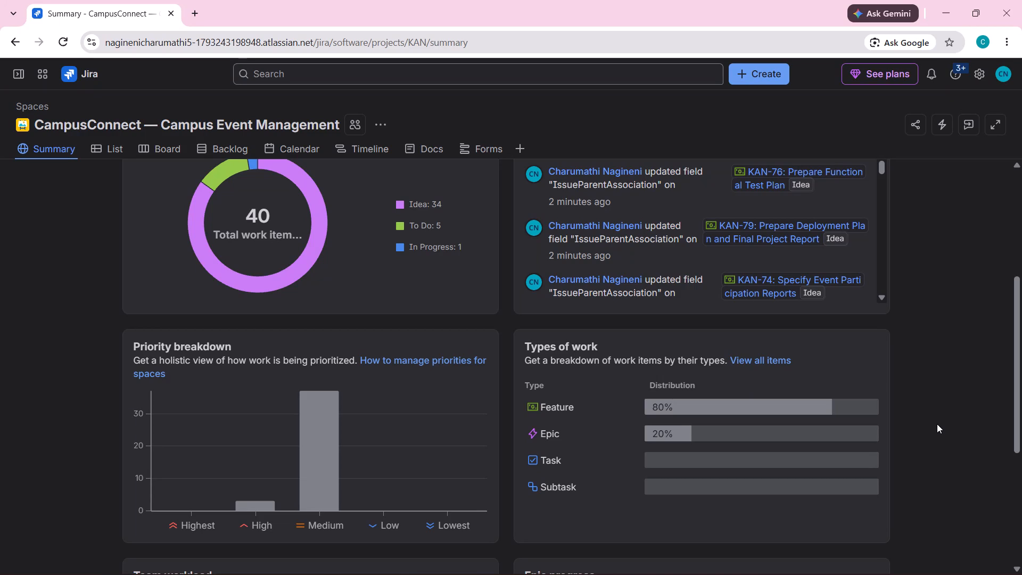